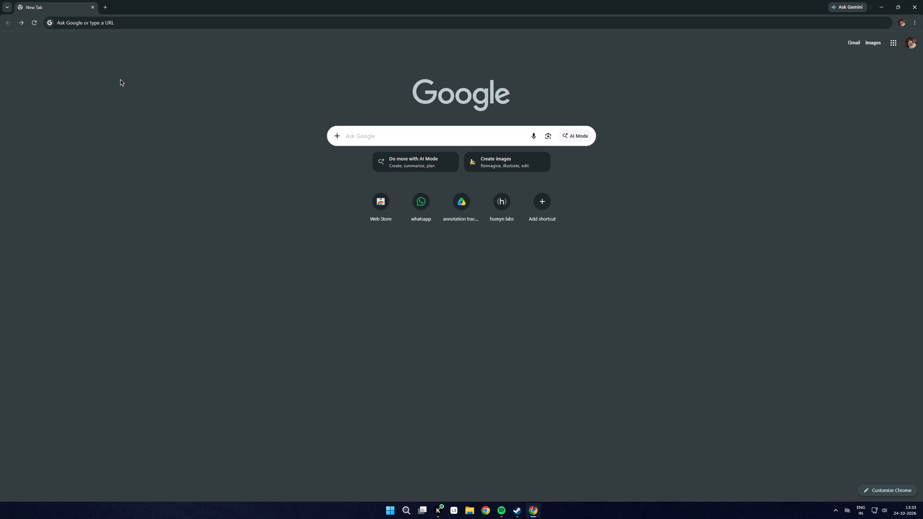
Open the browser profile, search the web for smartdraw, and launch the SmartDraw app from its website.
click(483, 510)
click(423, 264)
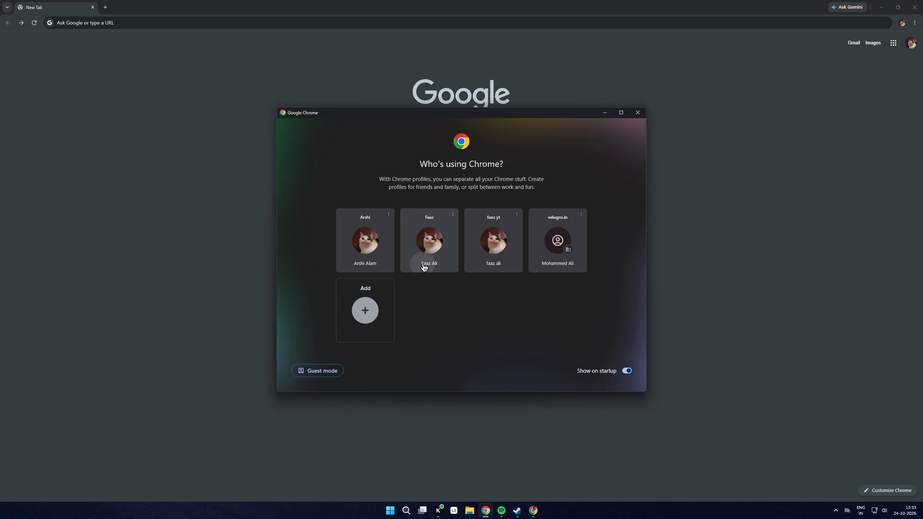
click(413, 138)
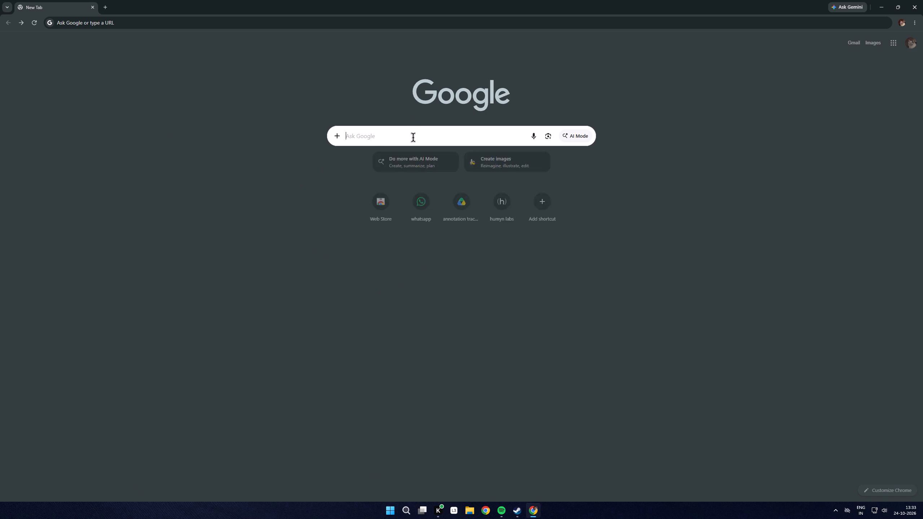
click(403, 156)
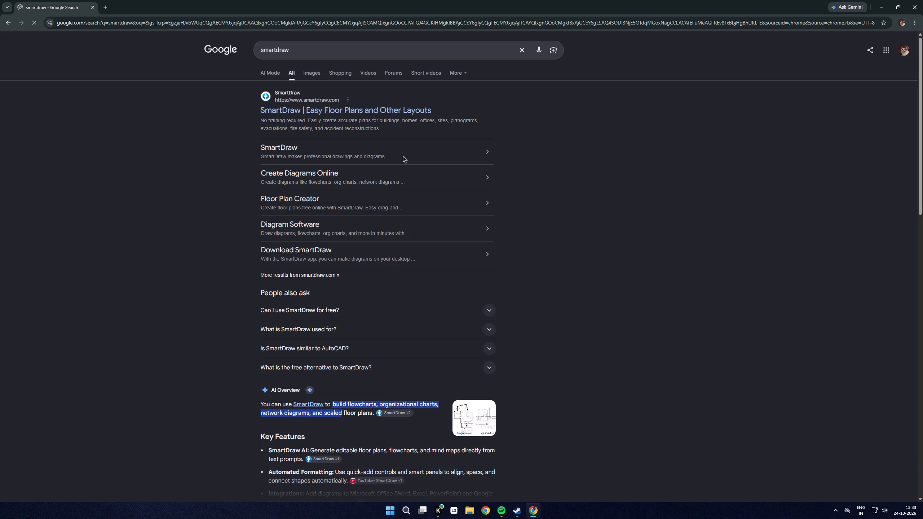
click(343, 111)
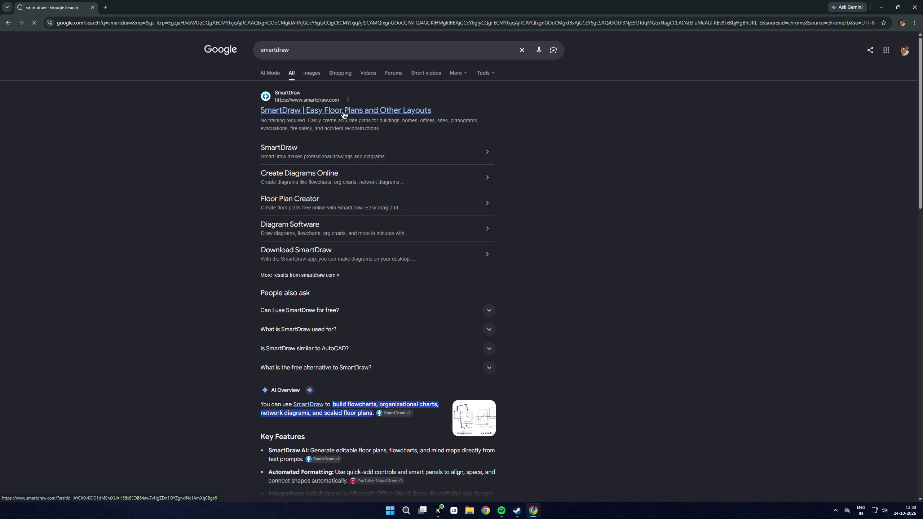
click(472, 173)
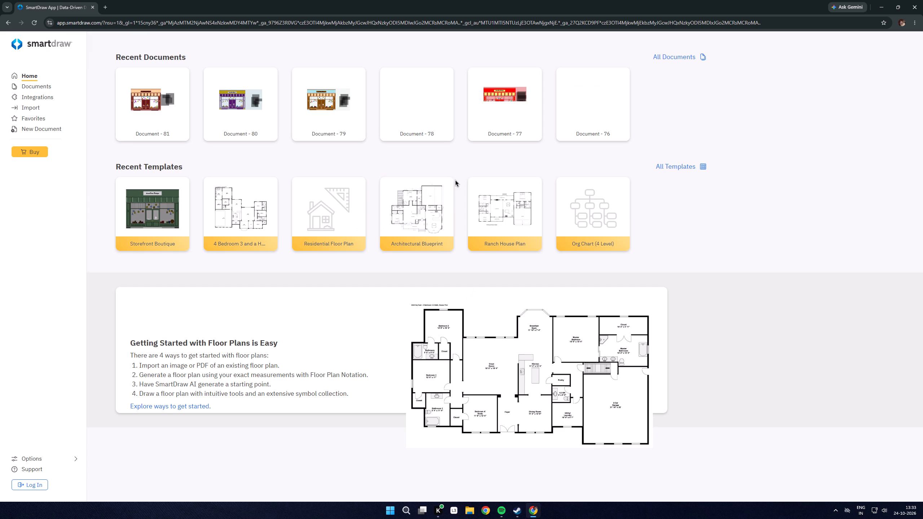
Open the Storefront Boutique template from the recent templates.
click(147, 212)
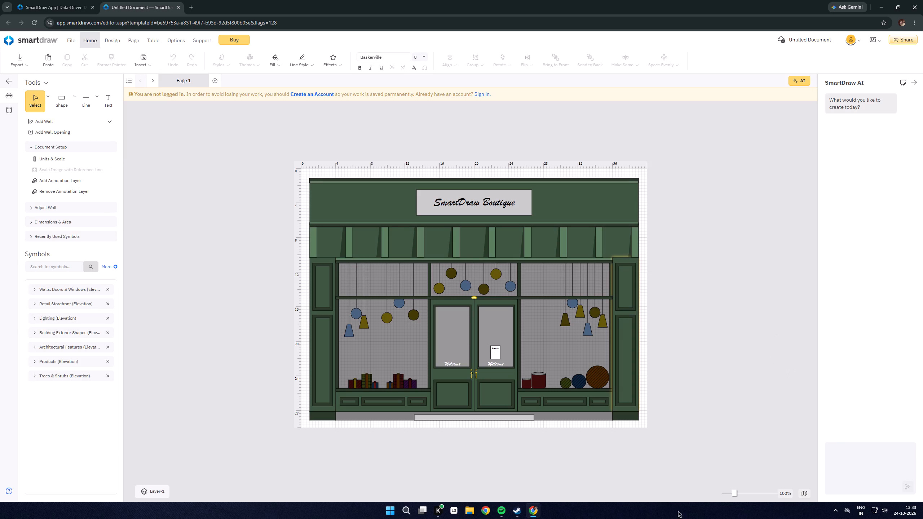
Fill the topmost trim strip of the storefront with the dark blue standard color.
drag(736, 493, 738, 491)
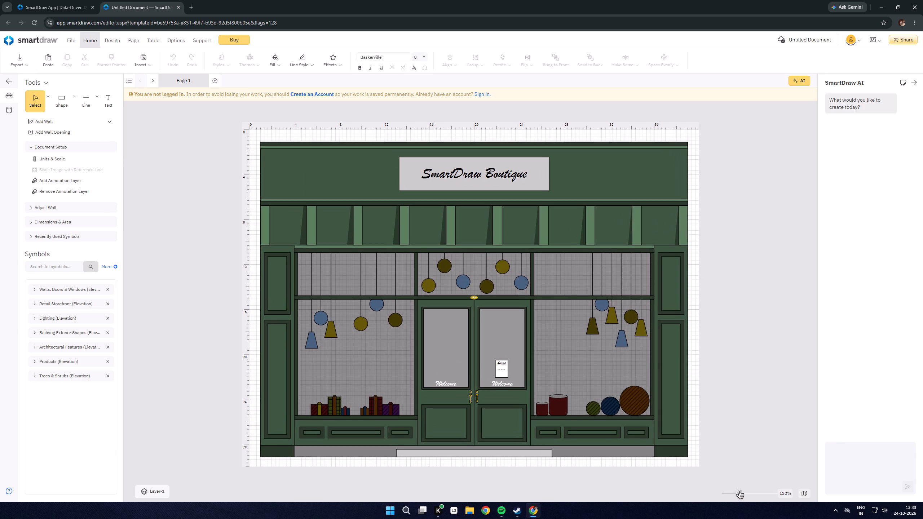
drag(738, 491, 742, 490)
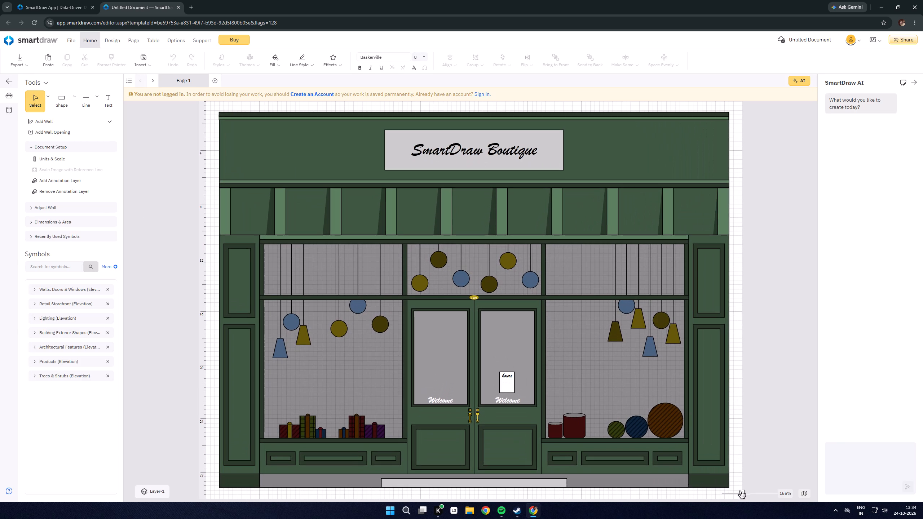
click(307, 114)
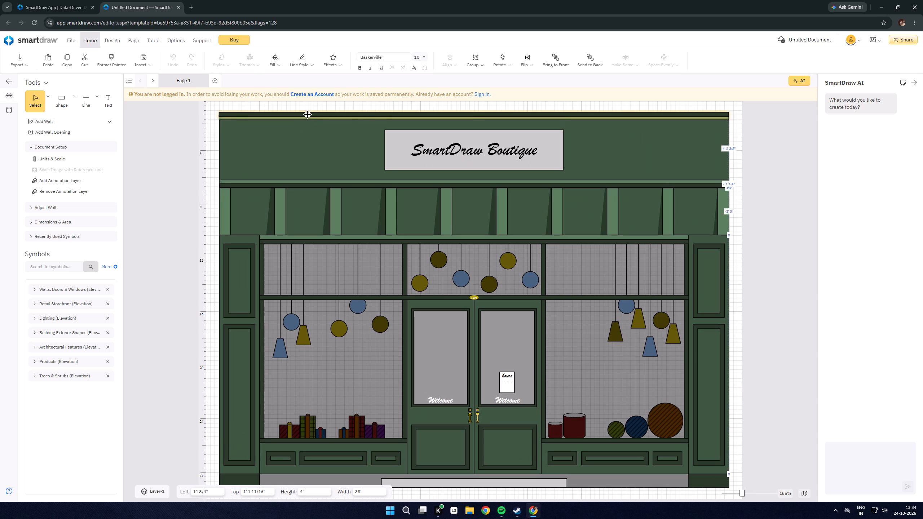
click(279, 60)
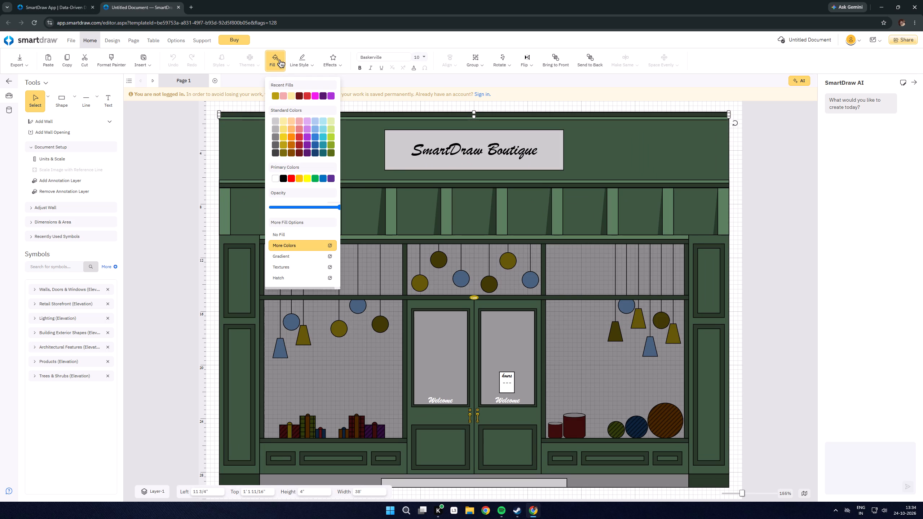
click(313, 145)
Give the thin strip just beneath the top trim a custom cream fill, rgb(237, 240, 207).
click(308, 120)
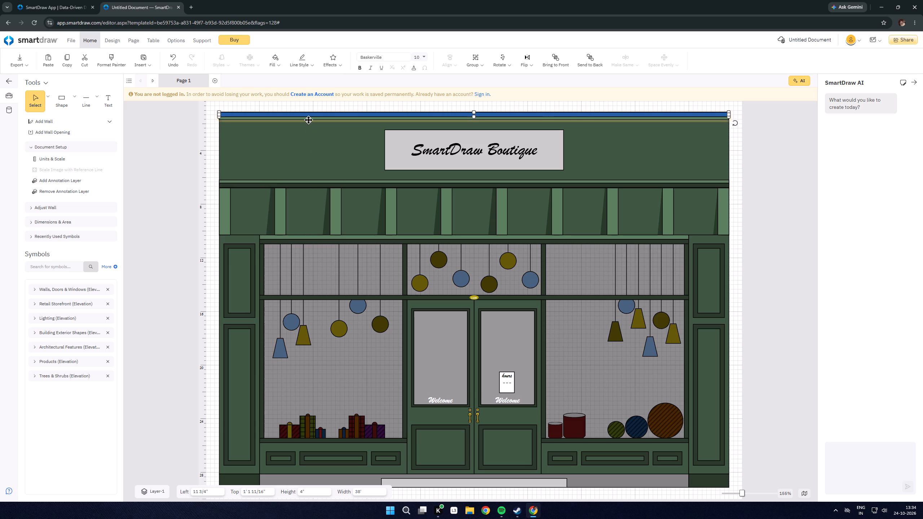
click(278, 65)
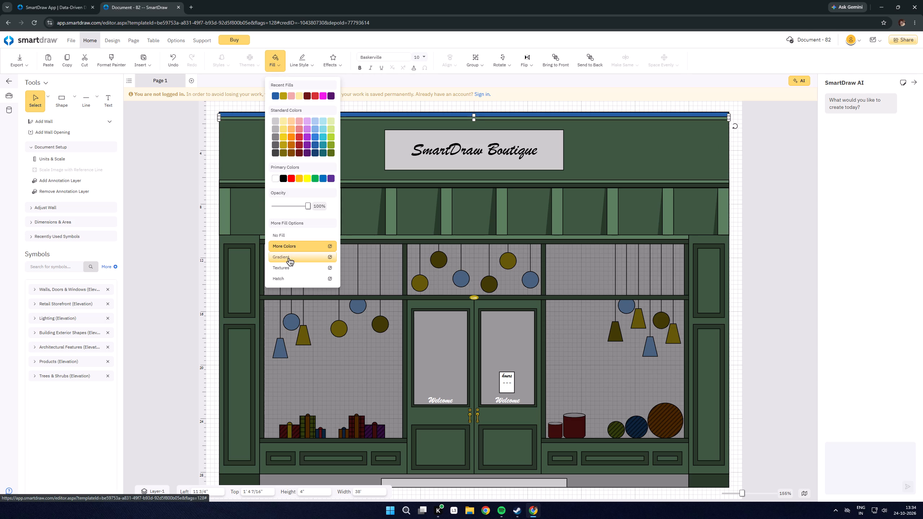
click(287, 247)
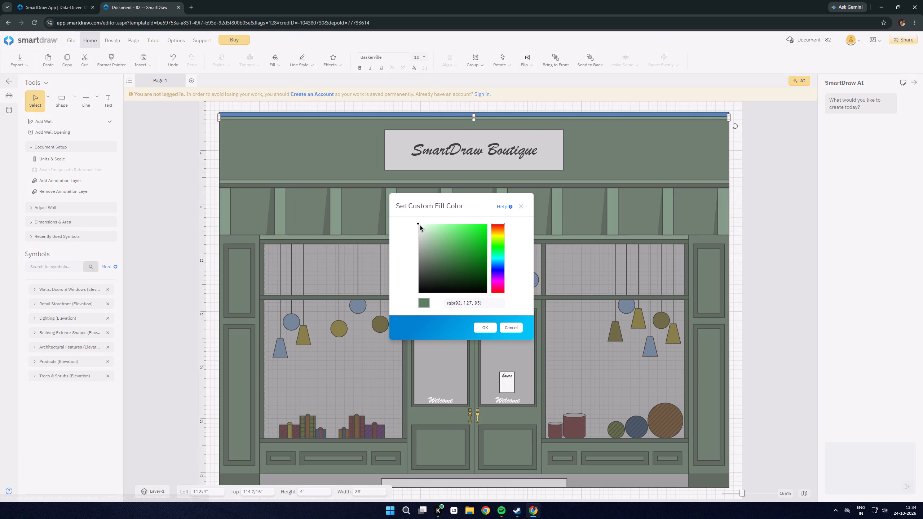
click(500, 236)
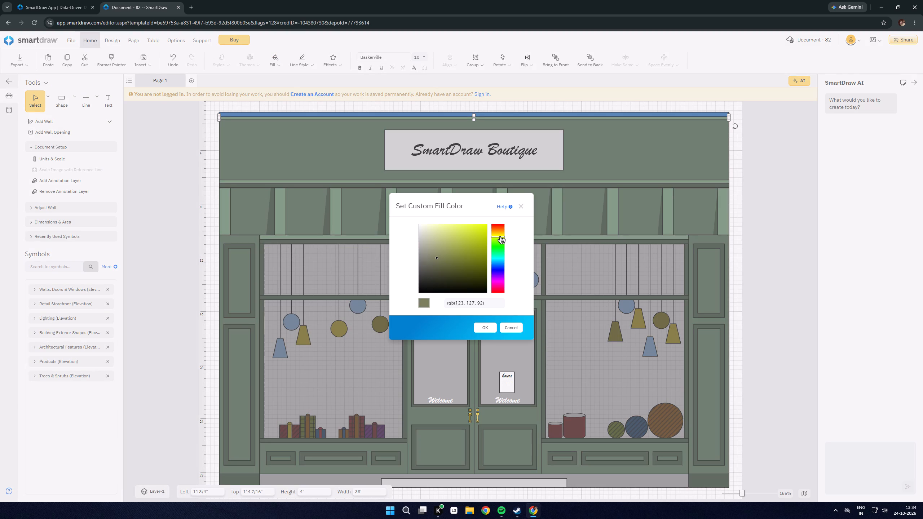
click(420, 227)
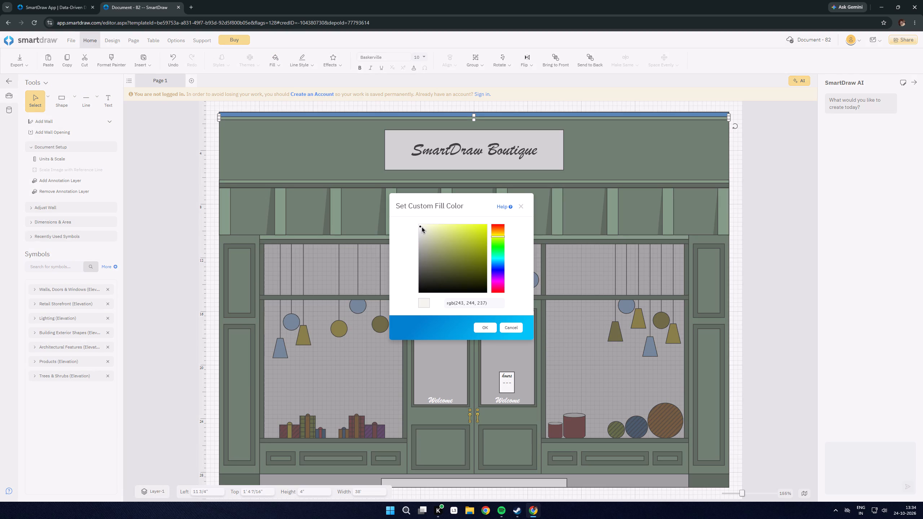
click(428, 228)
click(493, 328)
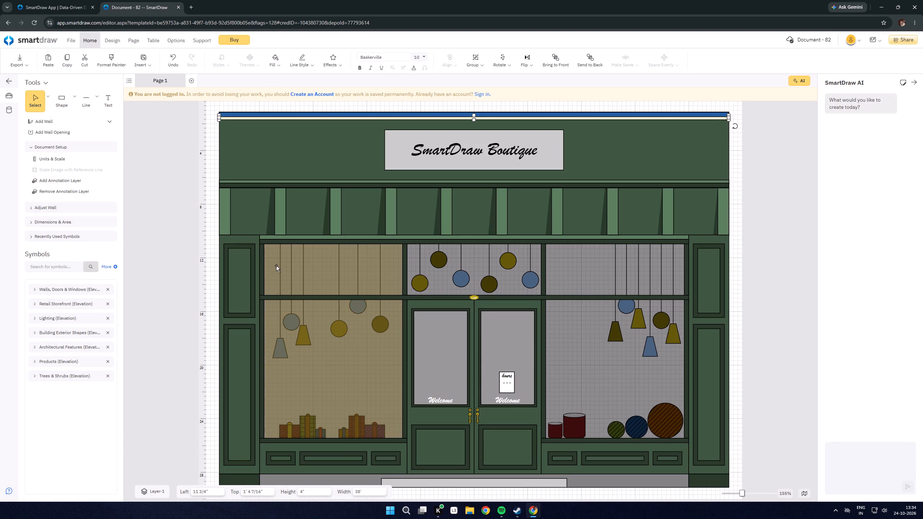
Fill the trim strip directly above the awning with the recent blue and the thin strip over it with the recent cream.
click(330, 185)
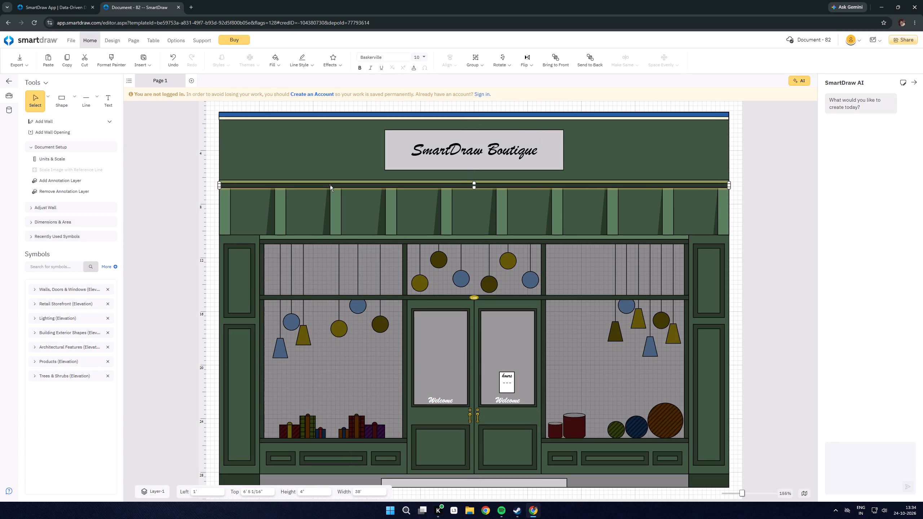
click(276, 64)
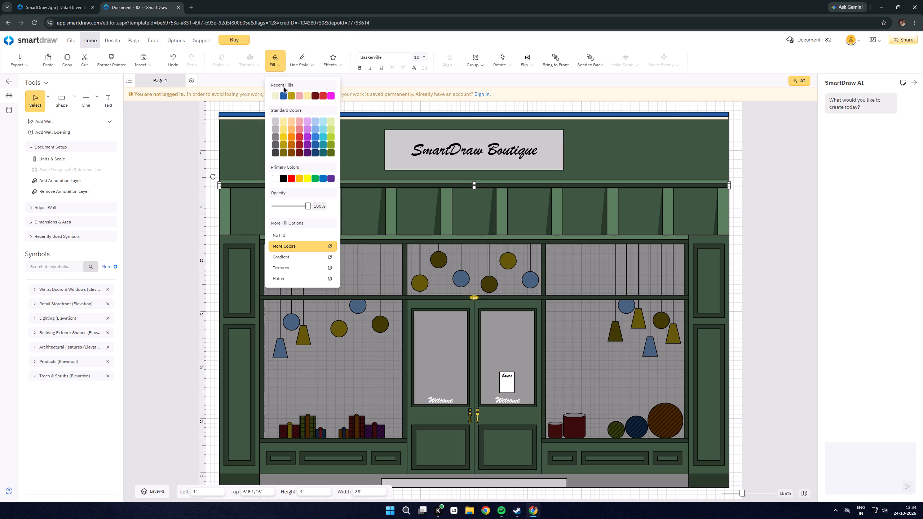
click(284, 96)
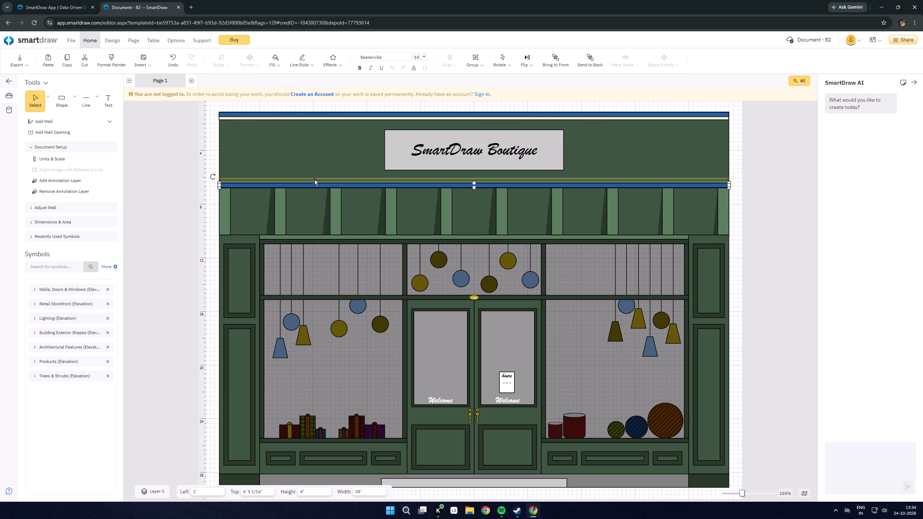
click(314, 181)
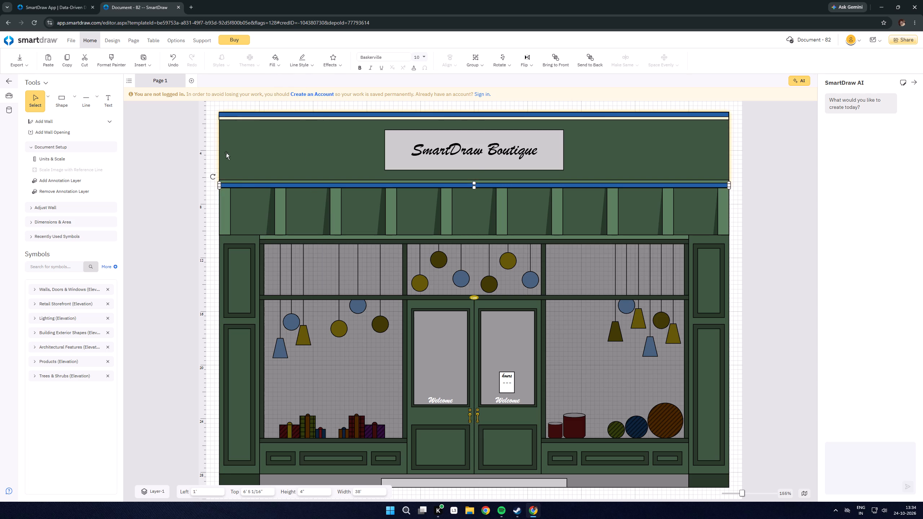
click(238, 179)
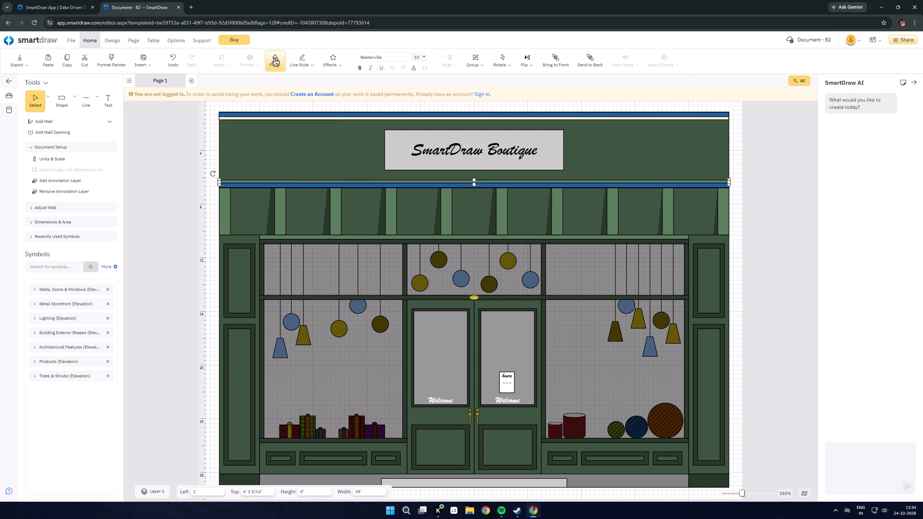
click(277, 59)
click(282, 98)
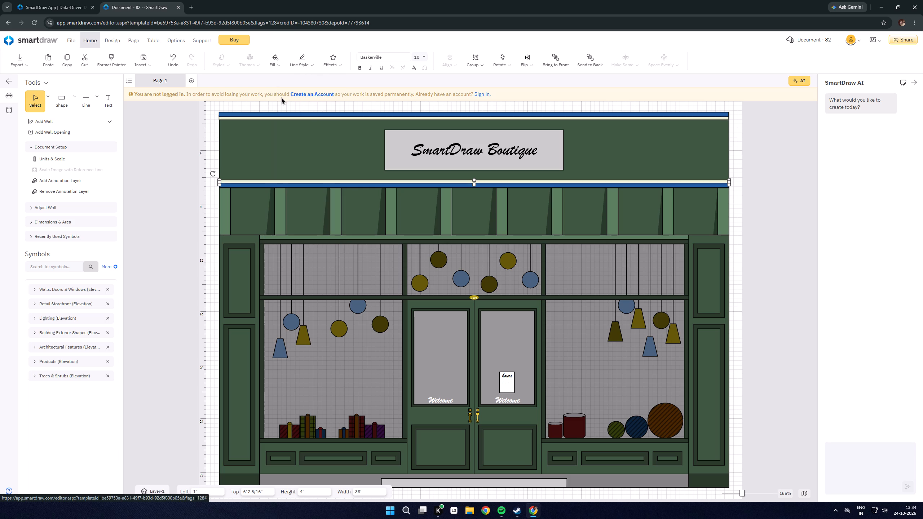
Fill the large fascia panel with the recent blue and the SmartDraw Boutique sign with the recent cream.
click(321, 142)
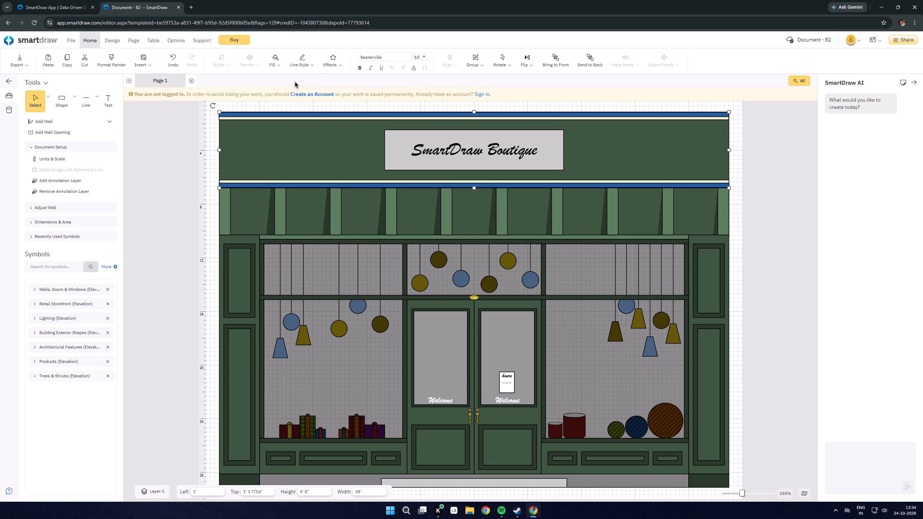
click(280, 59)
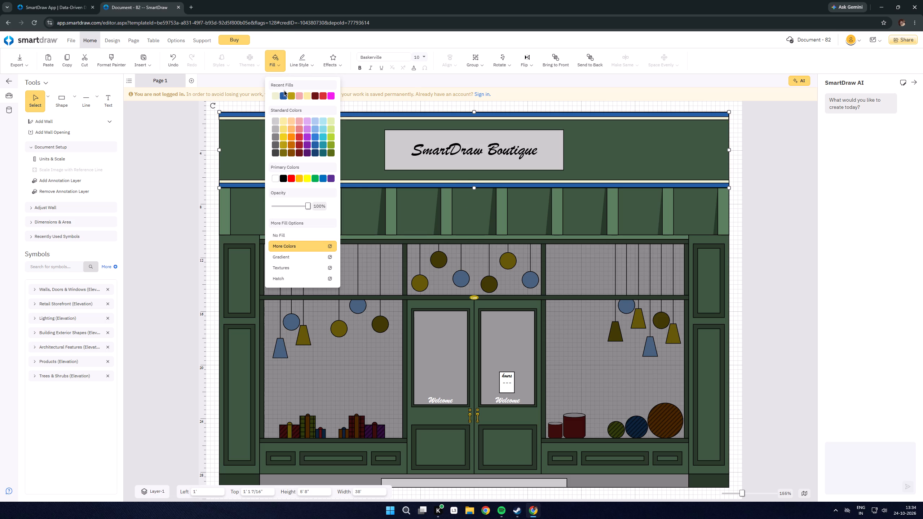
click(284, 98)
click(480, 148)
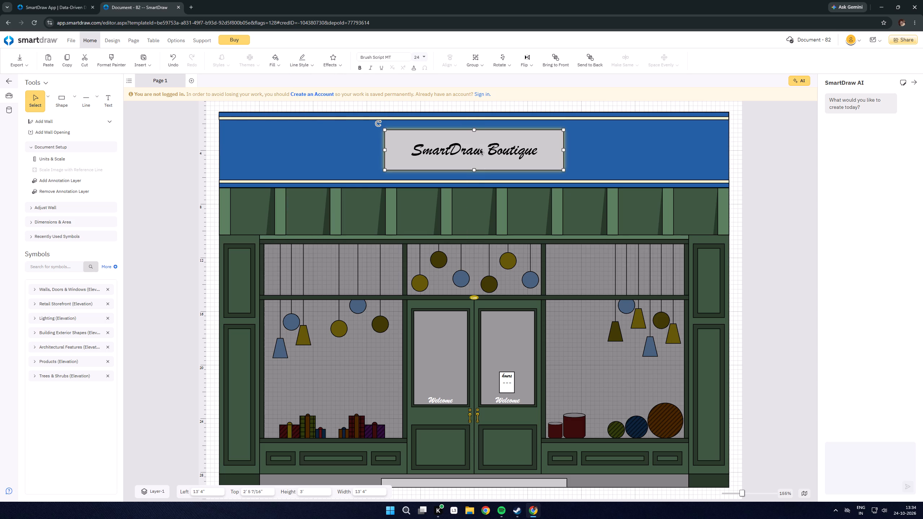
click(270, 58)
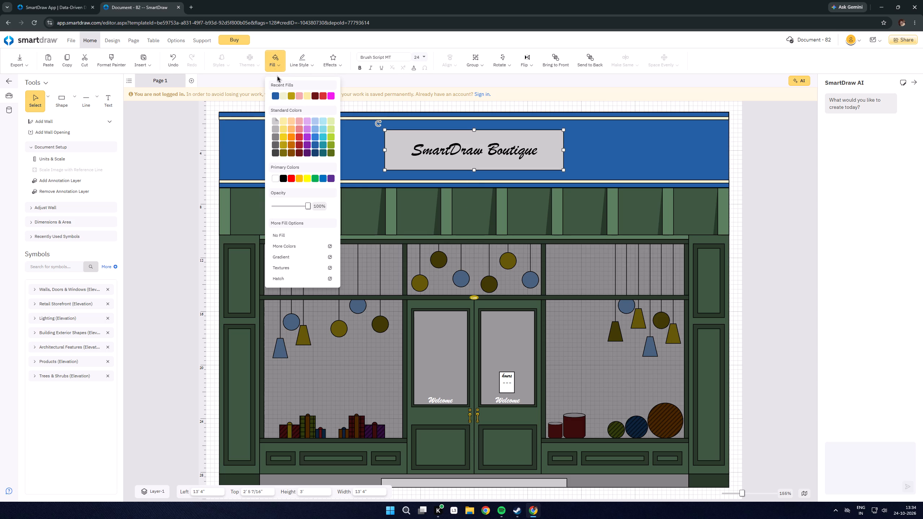
click(284, 98)
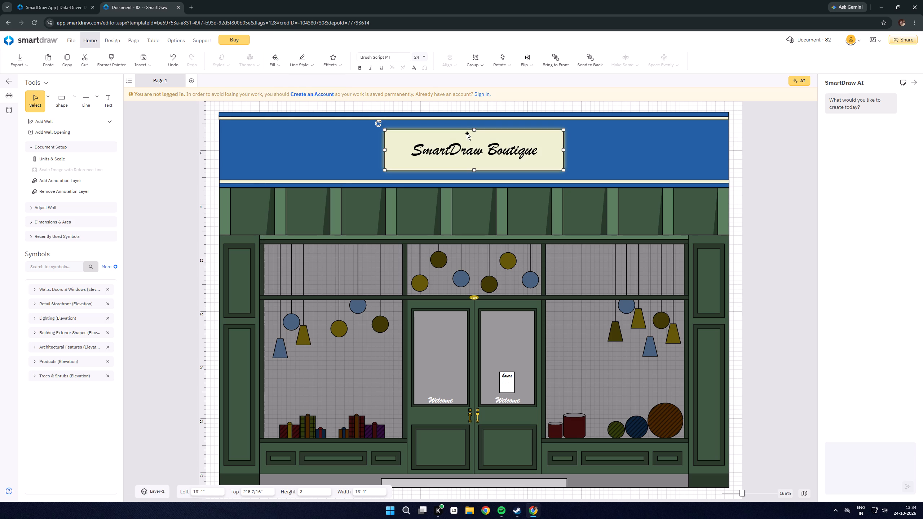
Shrink the SmartDraw Boutique sign vertically to a height of about 1' 8", lowering its top edge to about 3' 8".
drag(475, 130, 475, 158)
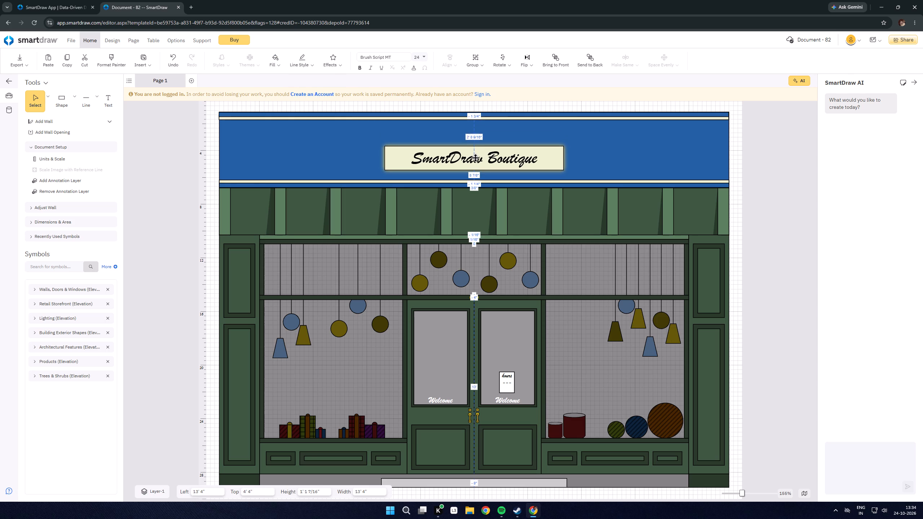
drag(475, 158, 475, 160)
drag(472, 169, 472, 164)
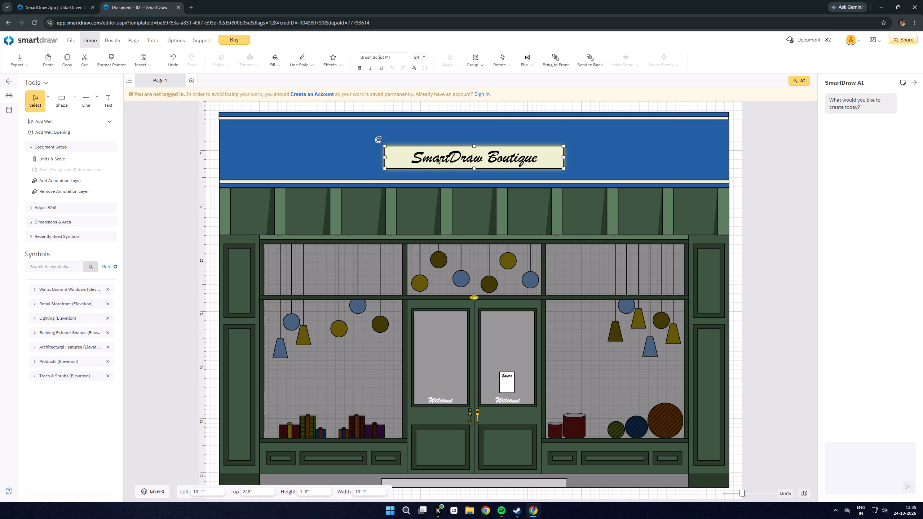
Fill the awning's main panel behind the vertical stripes with the recent cream.
click(304, 208)
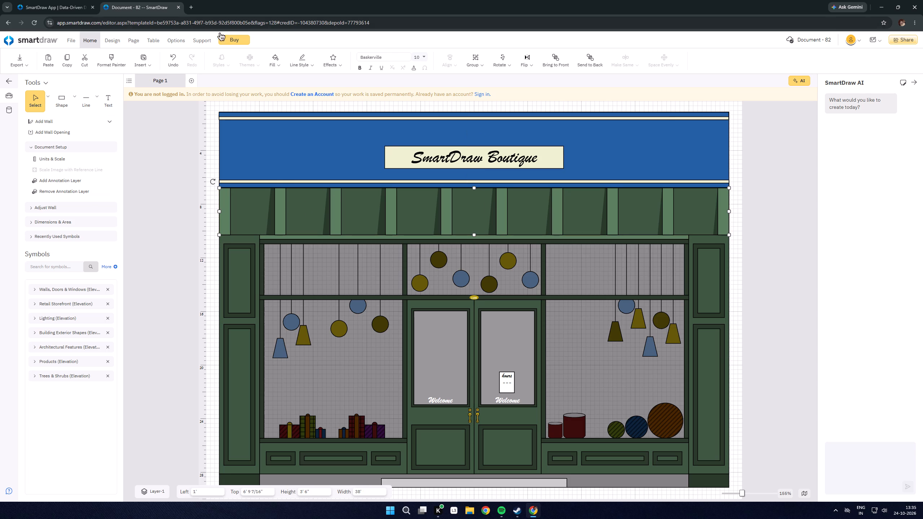
click(270, 61)
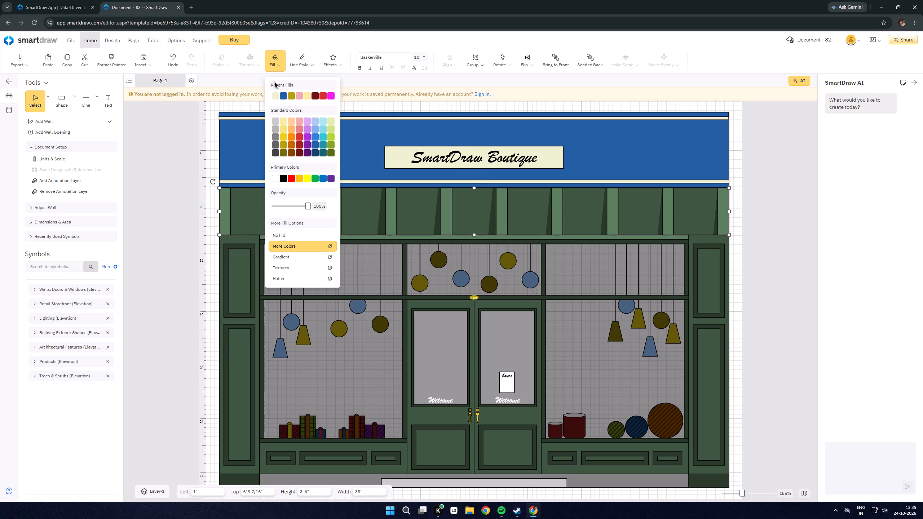
click(274, 95)
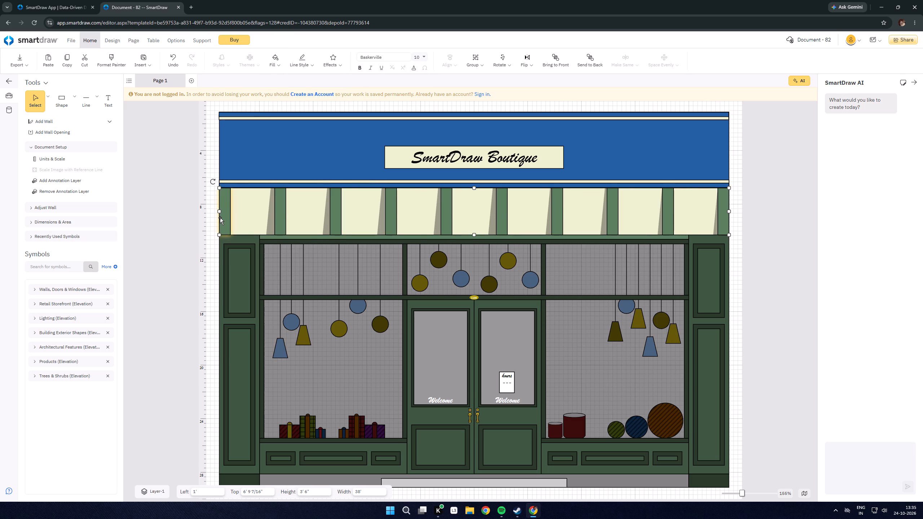
Fill the first four green vertical stripes of the awning, starting from its left end, with the recent blue.
click(220, 218)
click(279, 58)
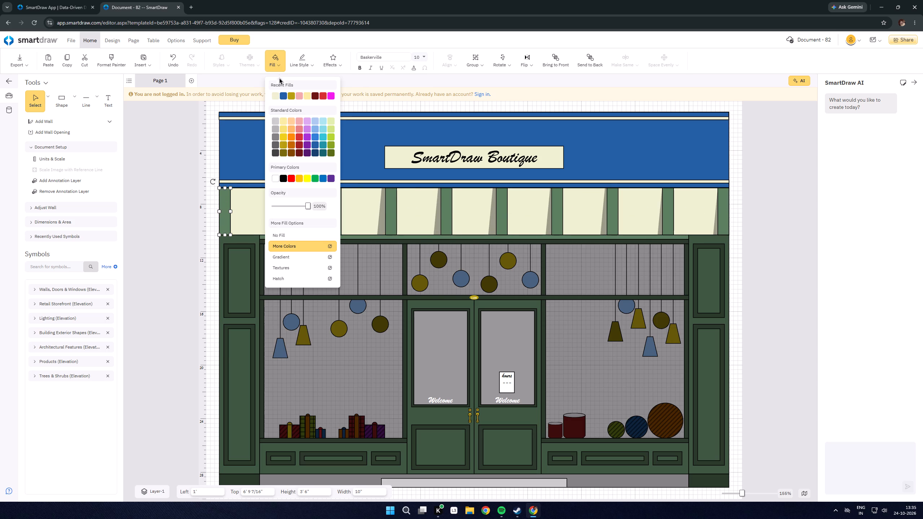
click(282, 98)
click(280, 196)
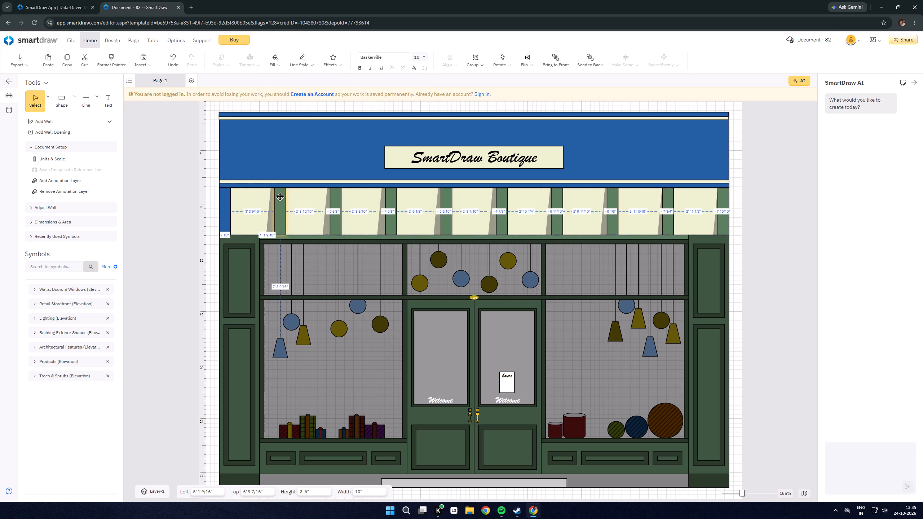
click(269, 63)
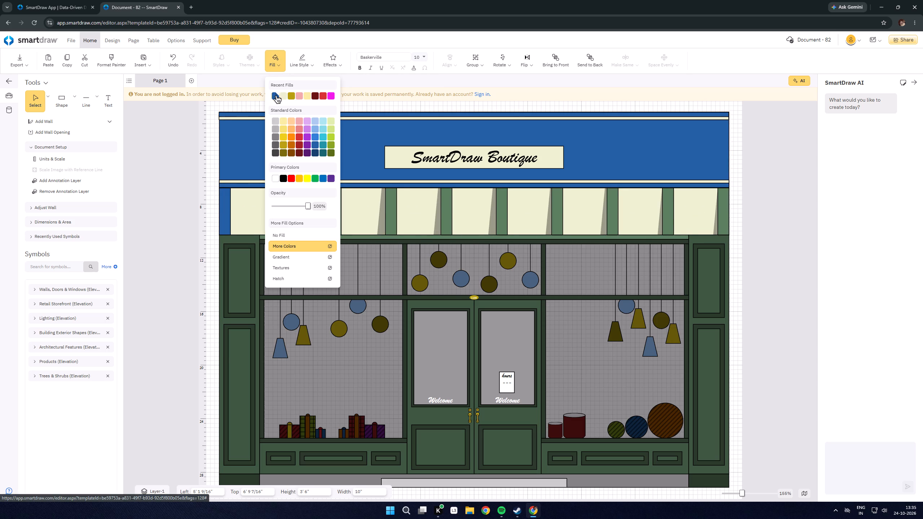
click(276, 96)
click(333, 208)
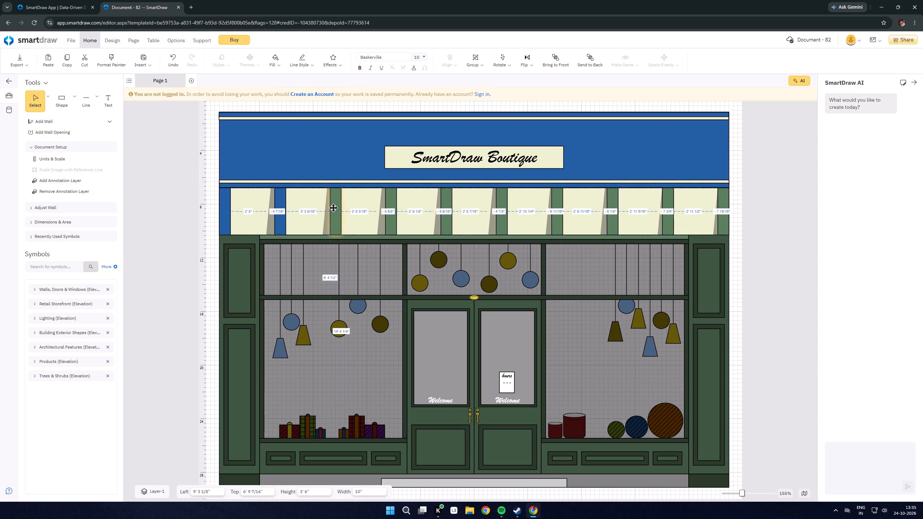
click(273, 61)
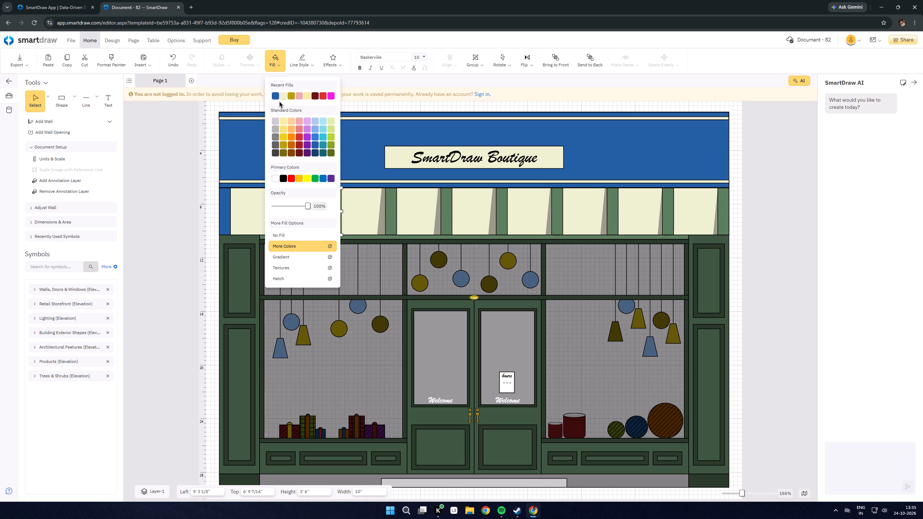
click(275, 97)
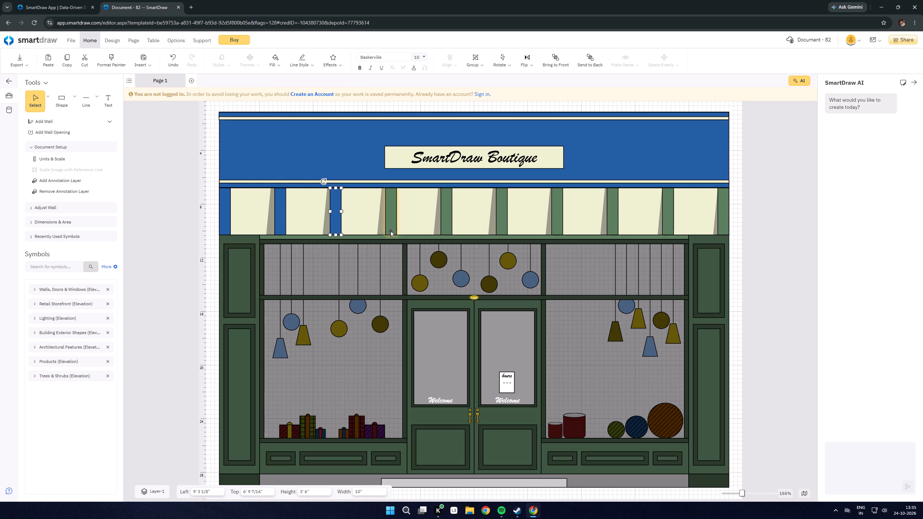
click(390, 231)
click(279, 61)
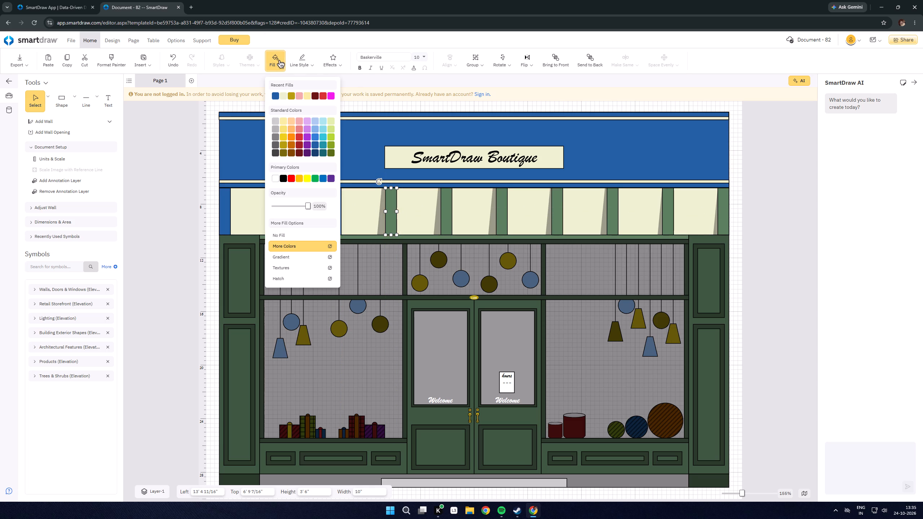
click(271, 95)
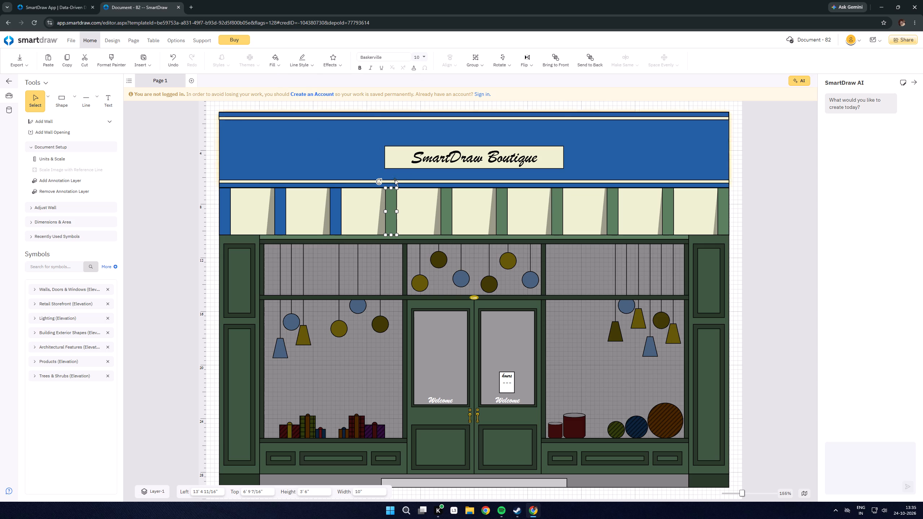
click(275, 60)
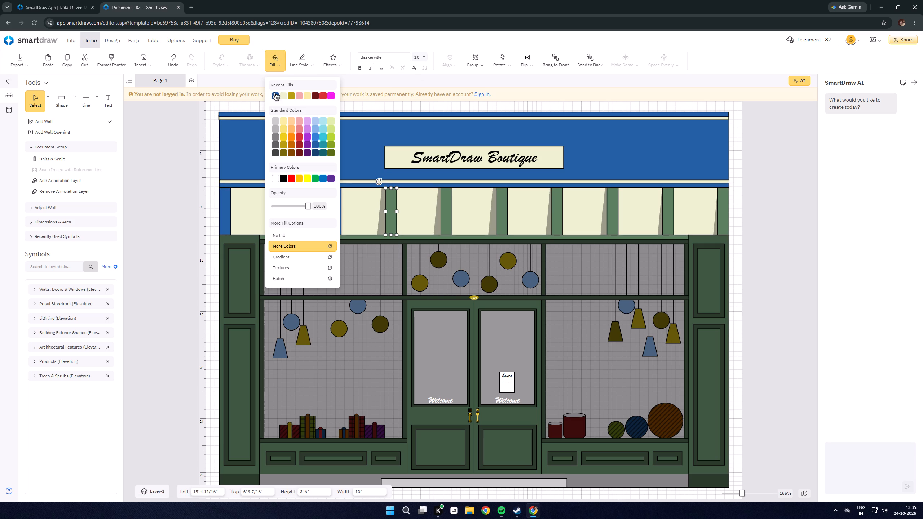
click(274, 95)
Fill the awning's fifth, sixth and seventh vertical stripes from the left with the recent blue.
click(448, 210)
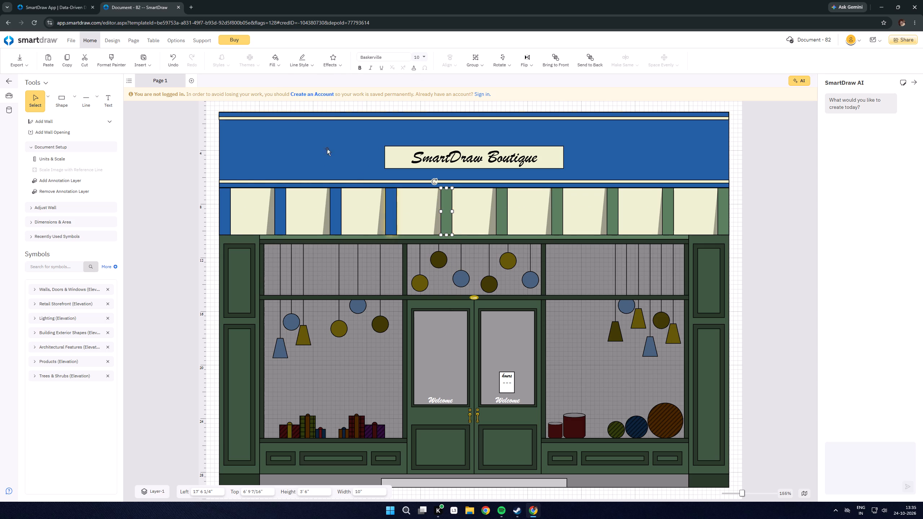
click(279, 61)
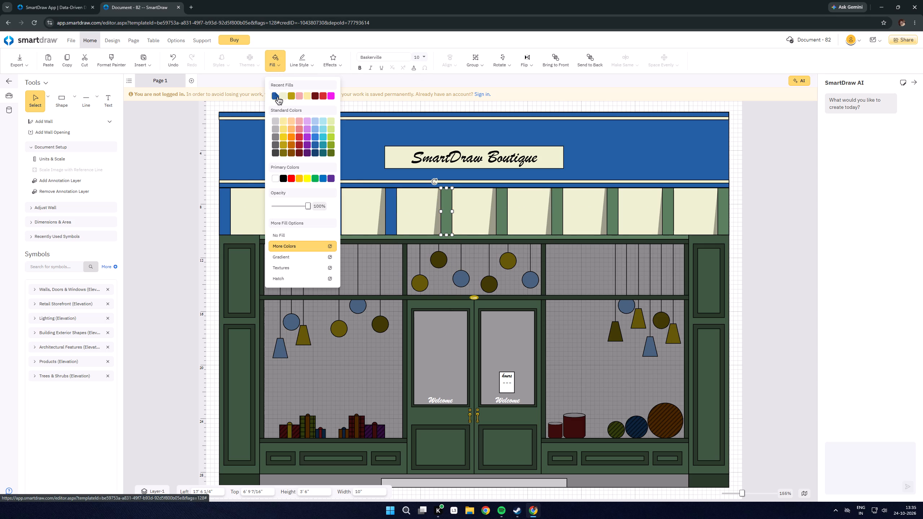
click(277, 97)
click(503, 212)
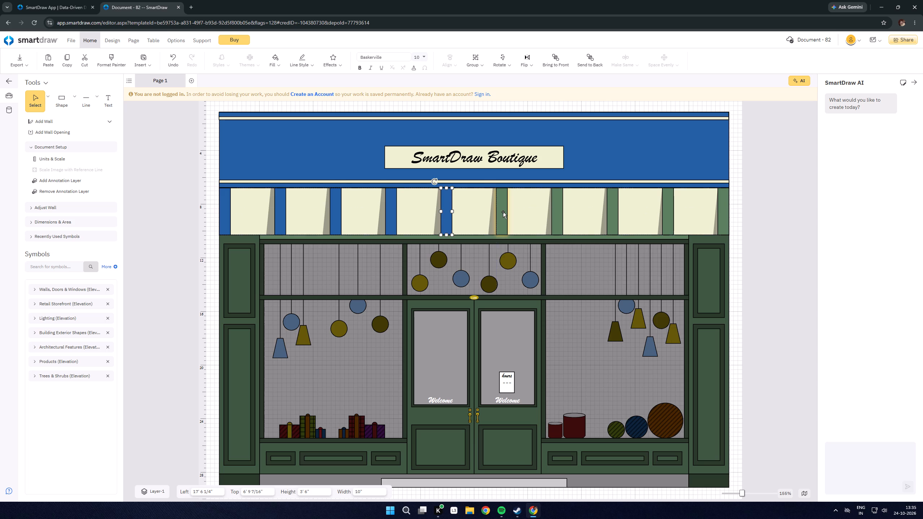
click(275, 64)
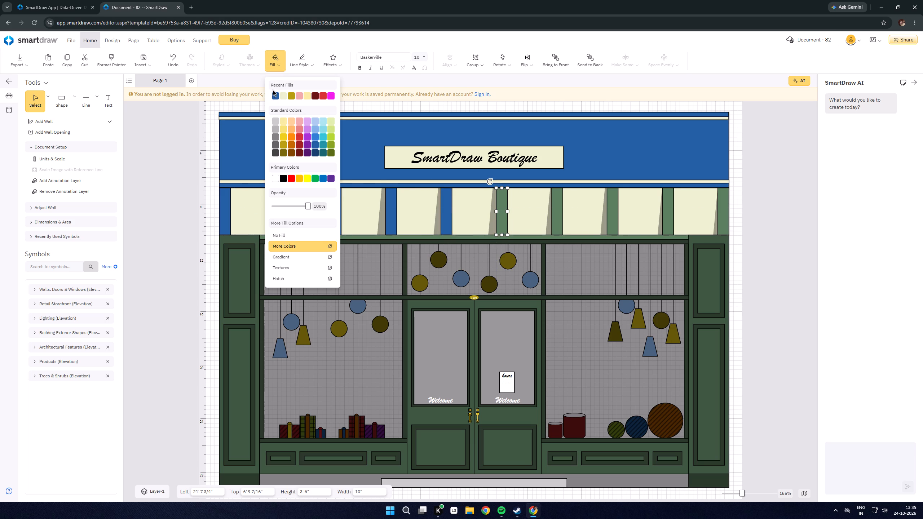
click(273, 96)
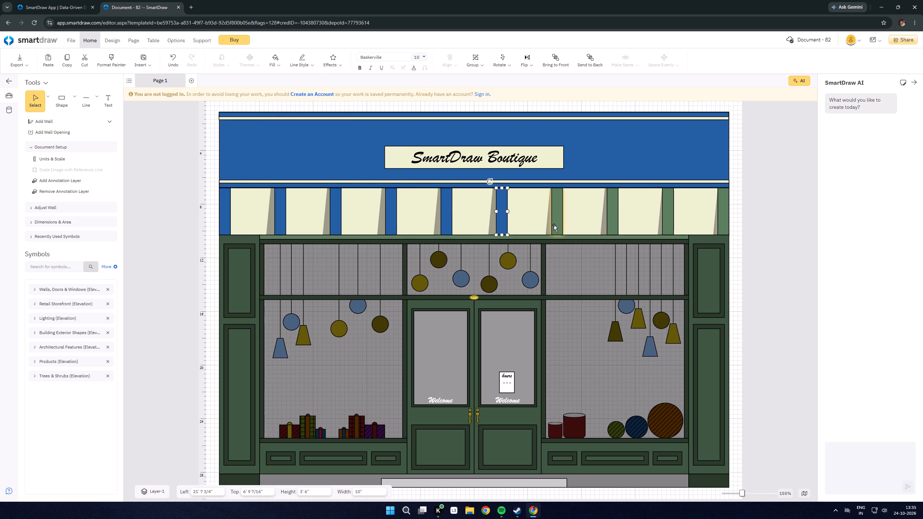
click(554, 225)
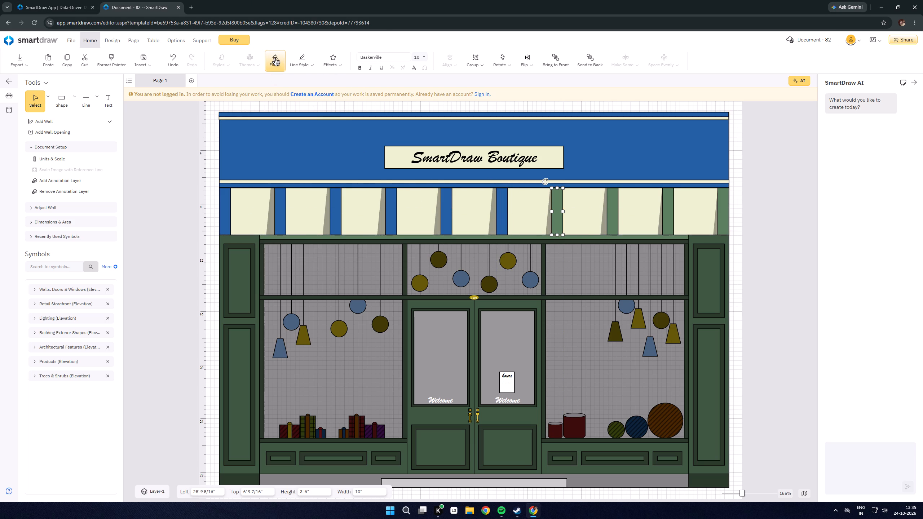
click(274, 58)
click(276, 96)
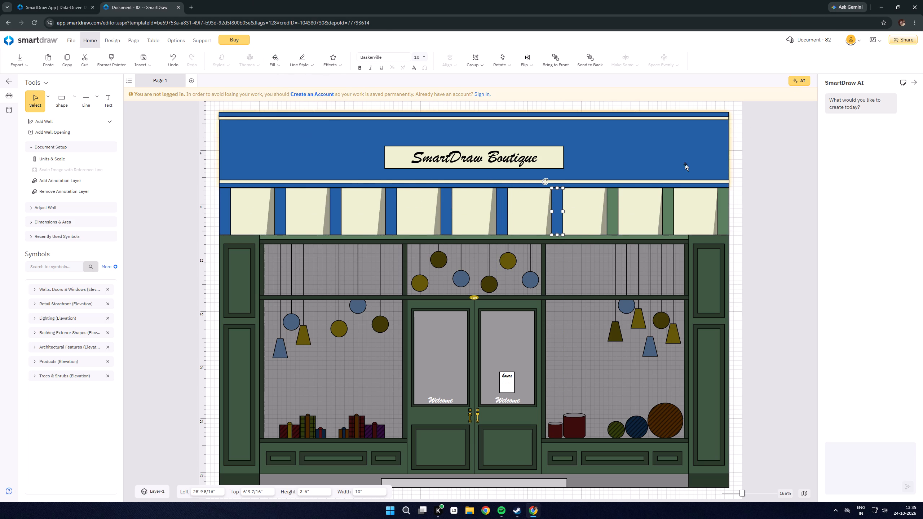
Fill the awning's last three green vertical stripes, through its right end, with the recent blue.
click(613, 211)
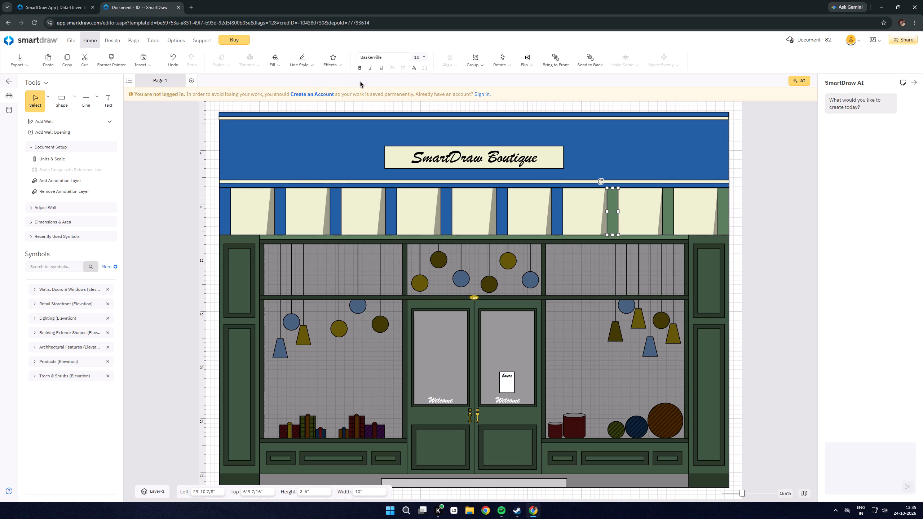
click(275, 66)
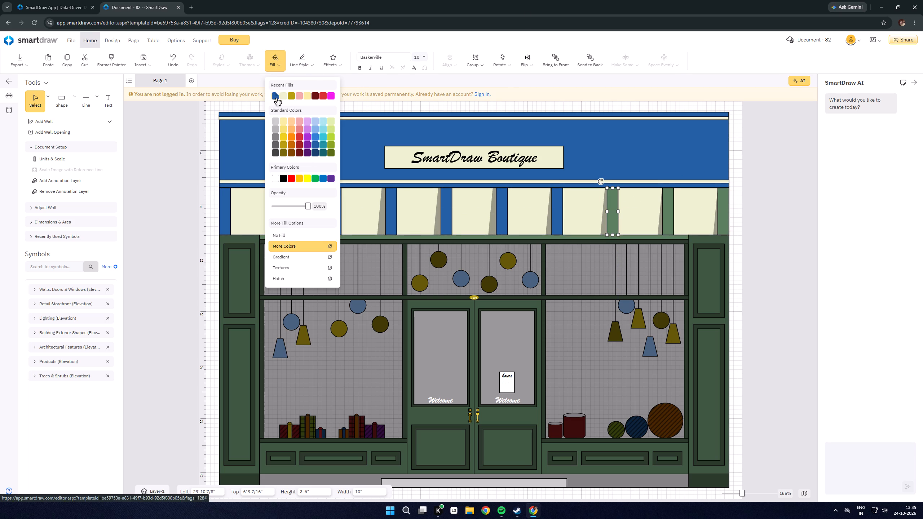
click(276, 98)
click(666, 212)
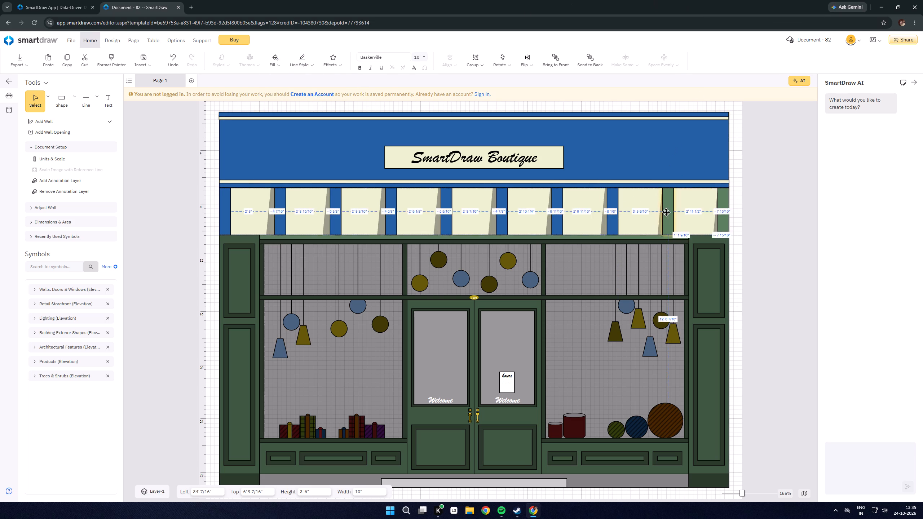
click(271, 60)
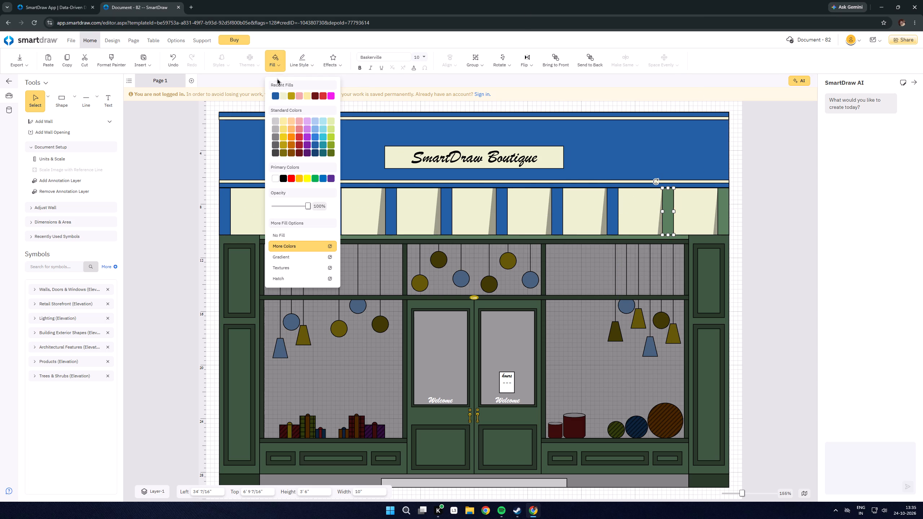
click(274, 95)
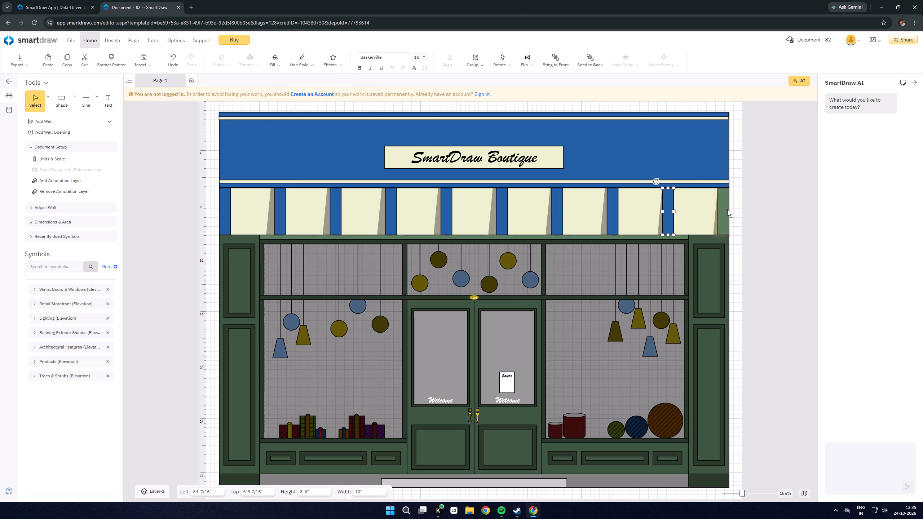
click(724, 212)
click(272, 58)
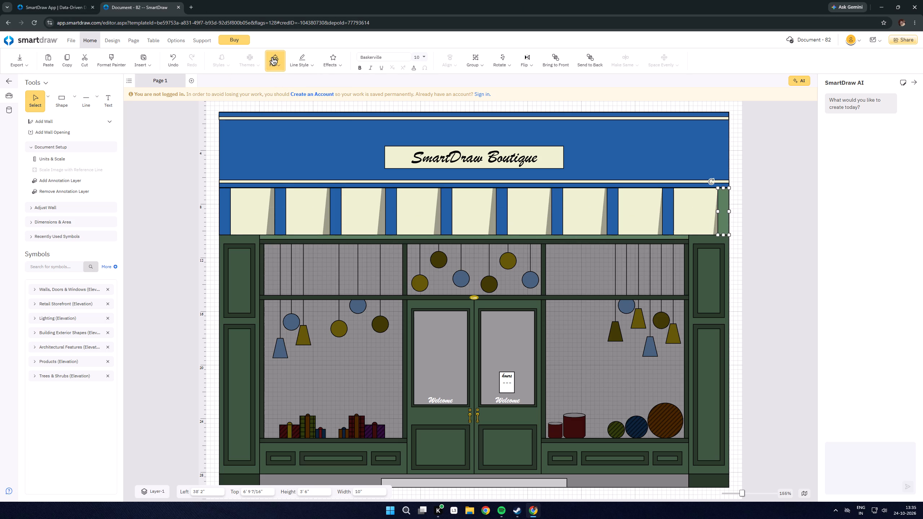
click(277, 96)
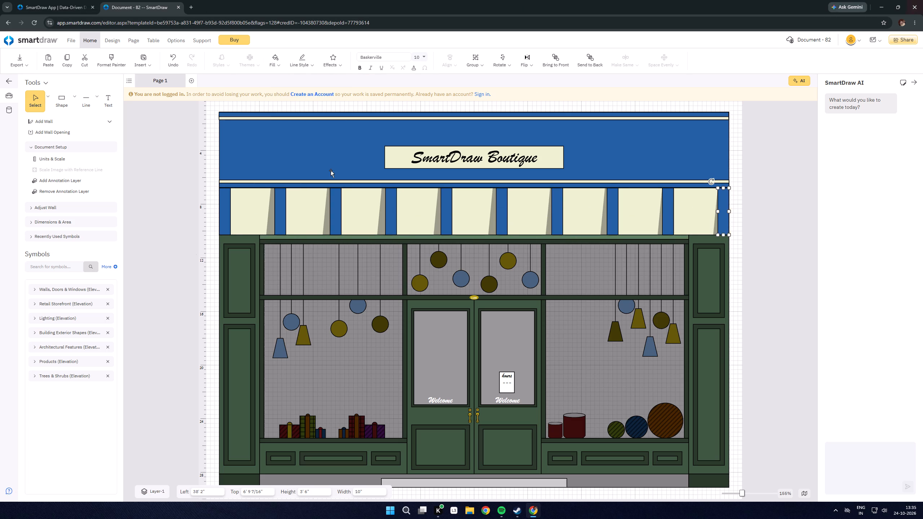
Fill the body of the storefront's left pillar with the recent blue.
click(237, 239)
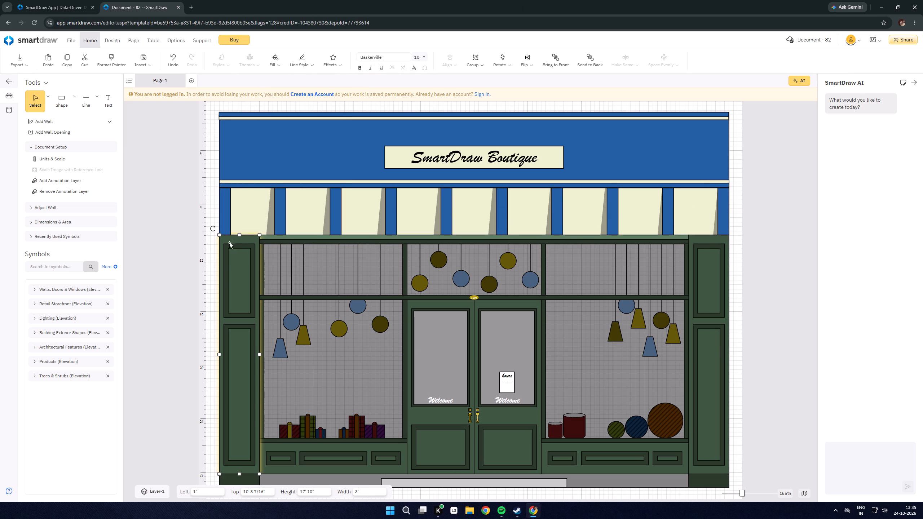
click(277, 56)
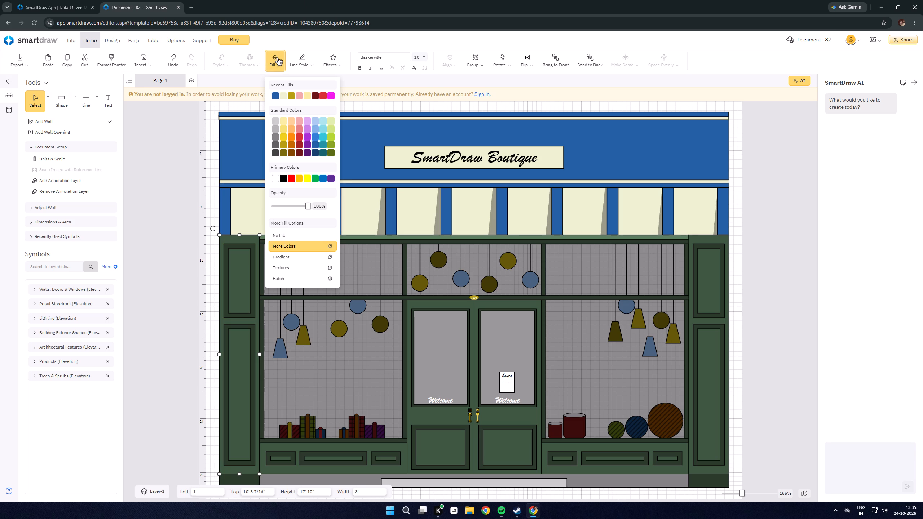
click(275, 94)
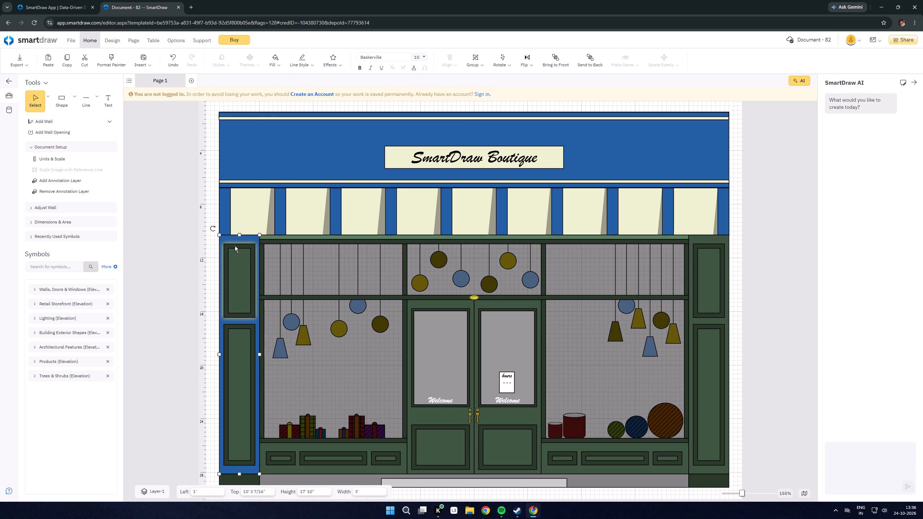
Fill the left pillar's upper panel frame with the recent cream and its inner panel with the recent blue.
click(235, 244)
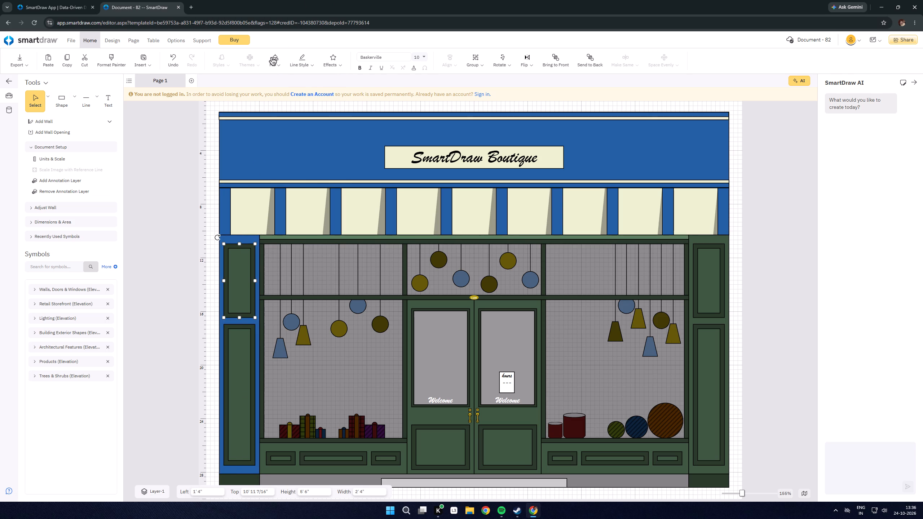
click(271, 57)
click(284, 94)
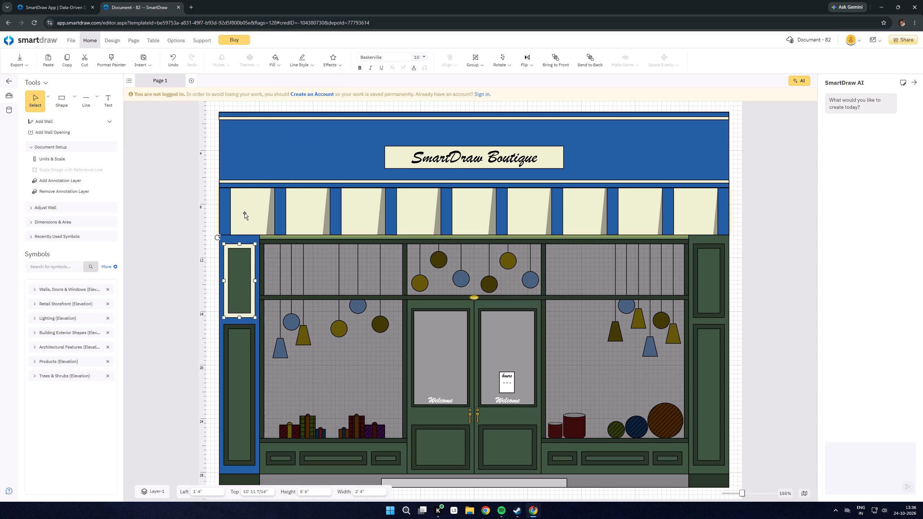
click(243, 262)
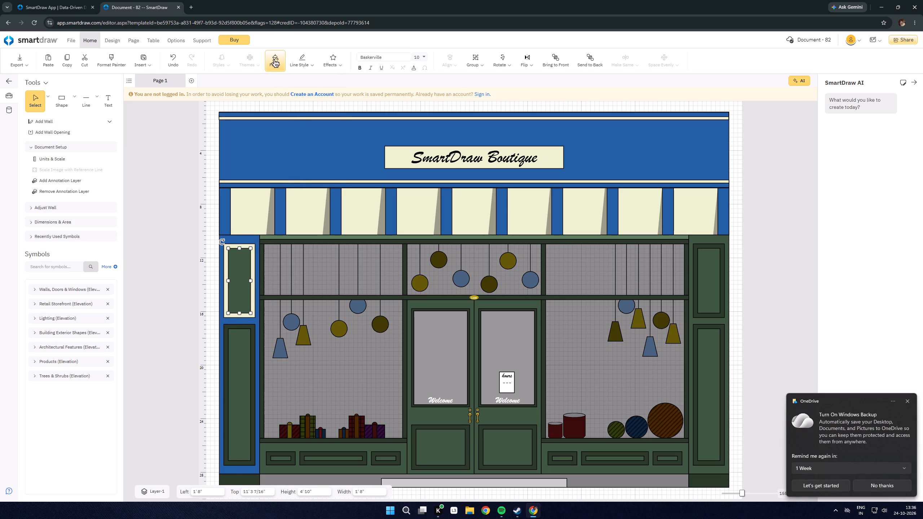
click(274, 60)
click(284, 97)
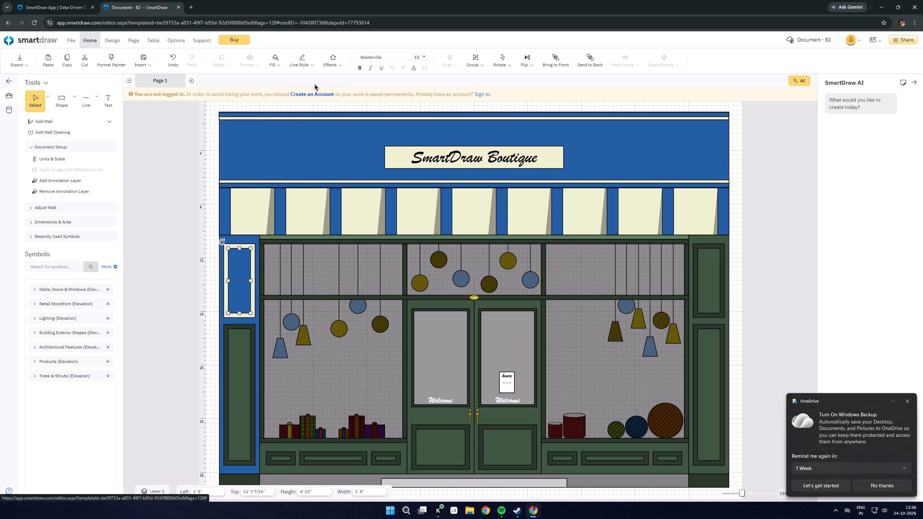
Fill the left pillar's lower panel frame with the recent cream and its inner panel with the recent blue.
click(226, 324)
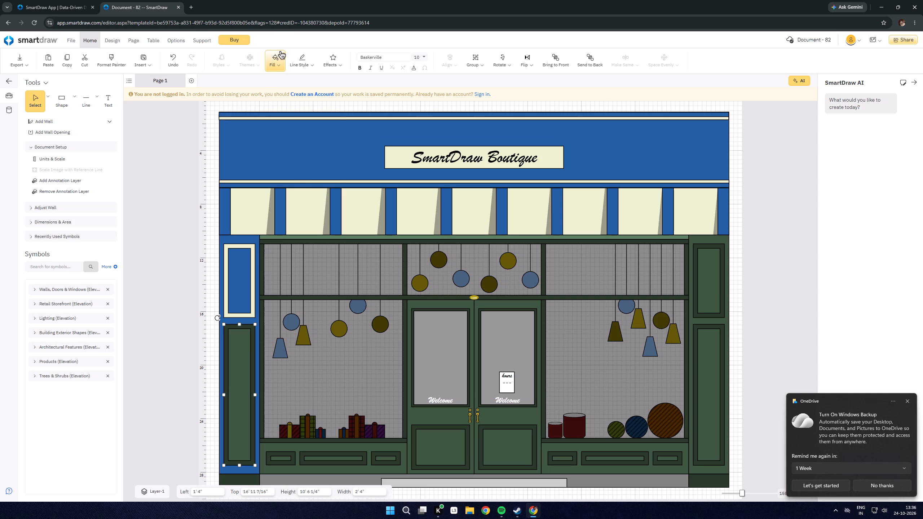
click(280, 52)
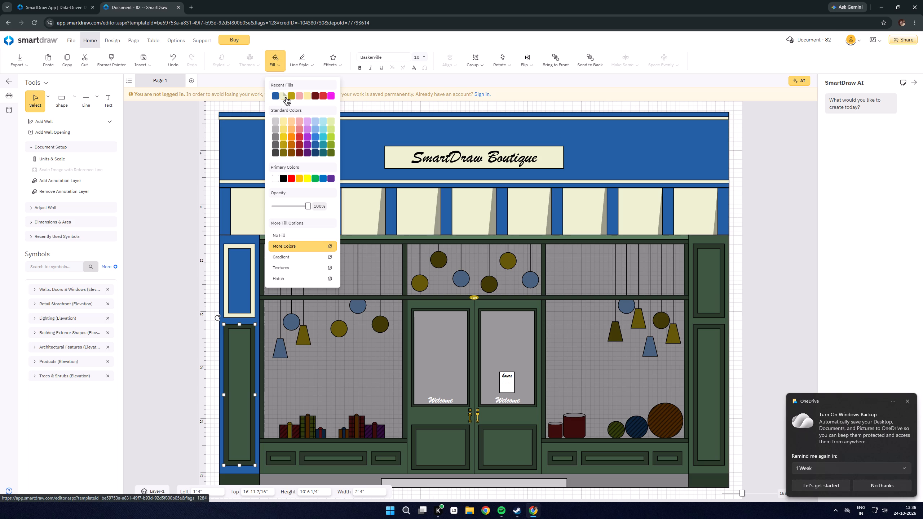
click(286, 98)
click(247, 377)
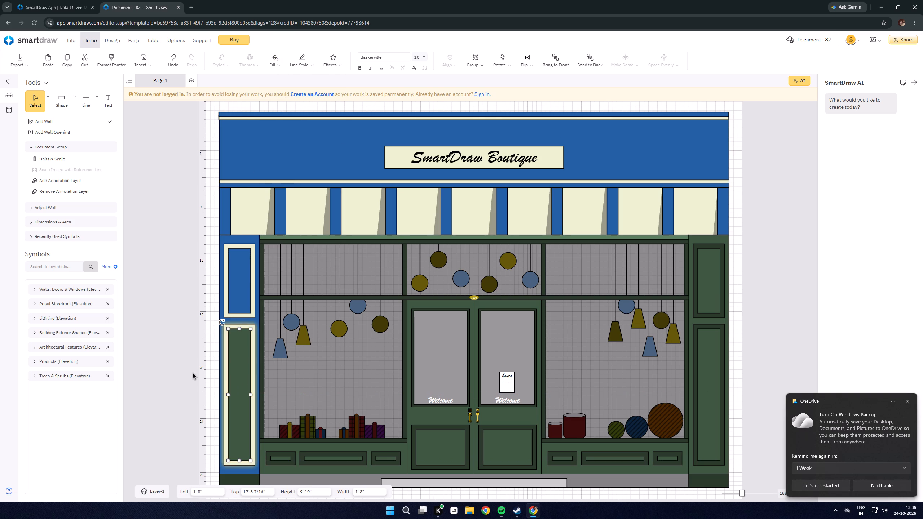
click(273, 67)
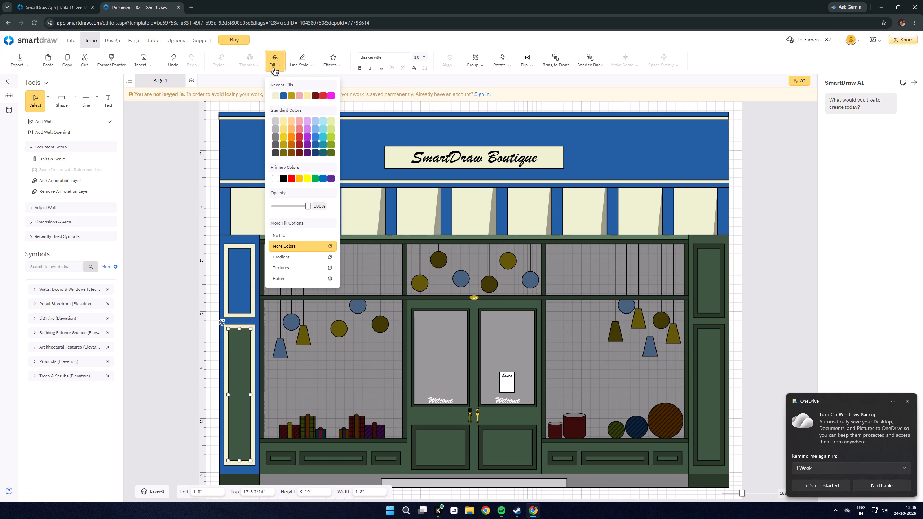
click(283, 96)
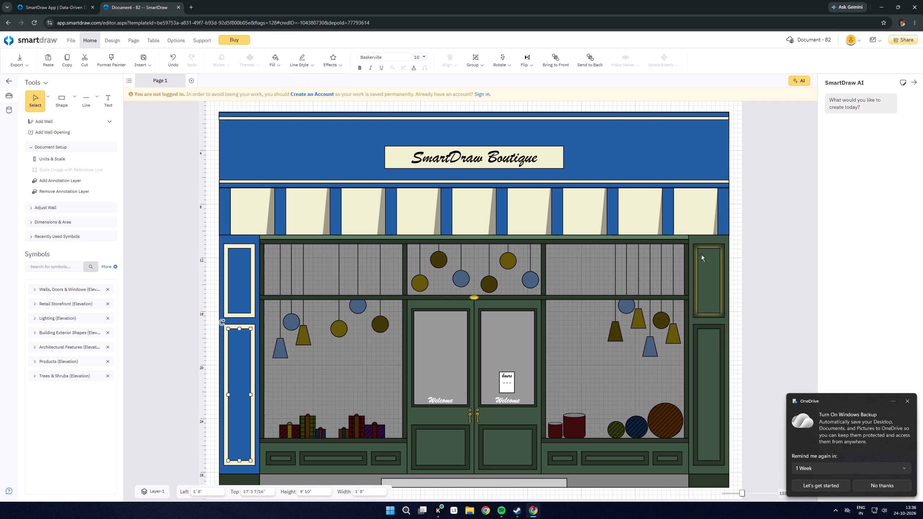
Fill the right pillar's body with the recent blue and its upper panel frame with the recent cream.
click(712, 237)
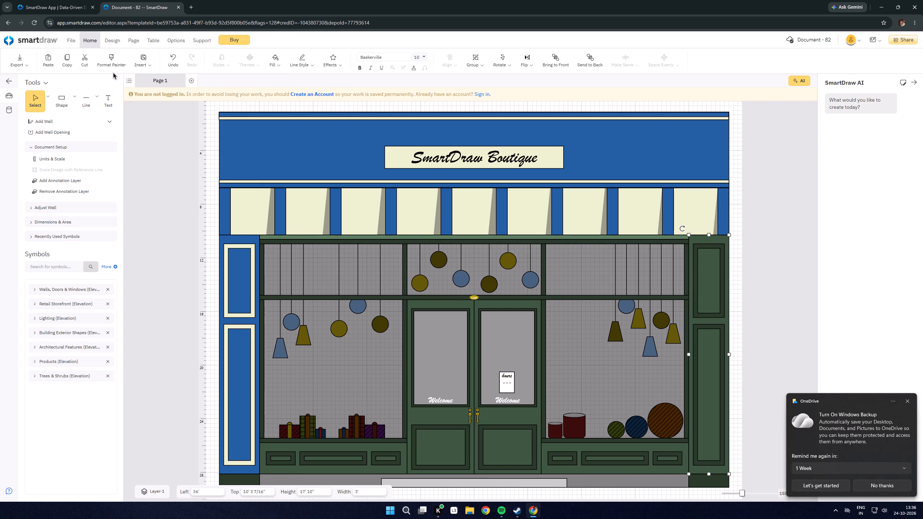
click(274, 59)
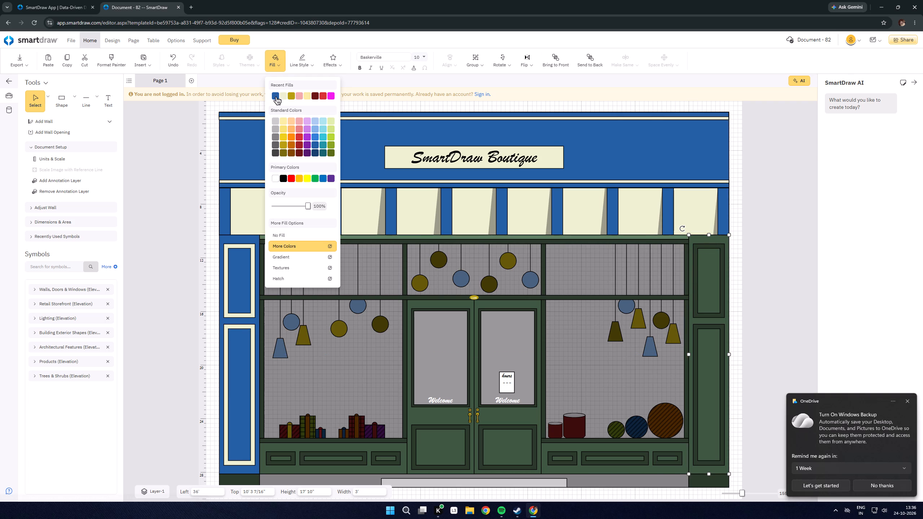
click(276, 98)
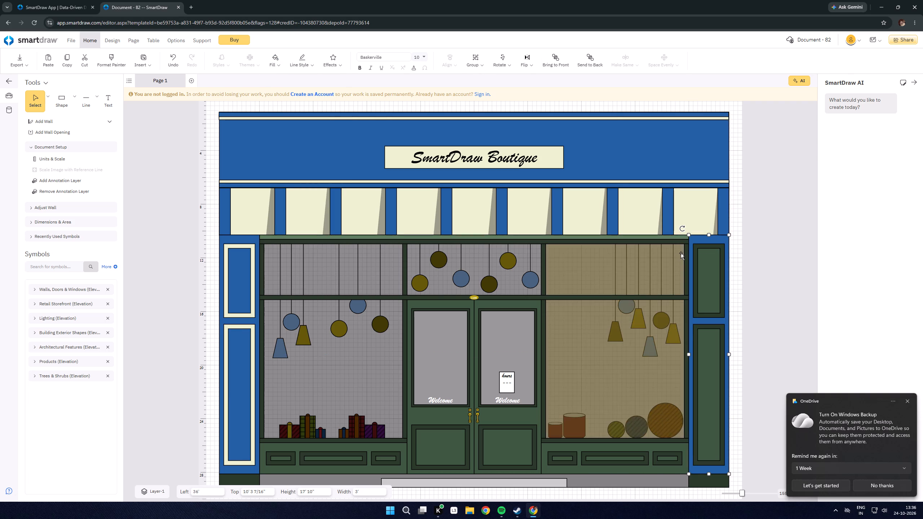
click(698, 245)
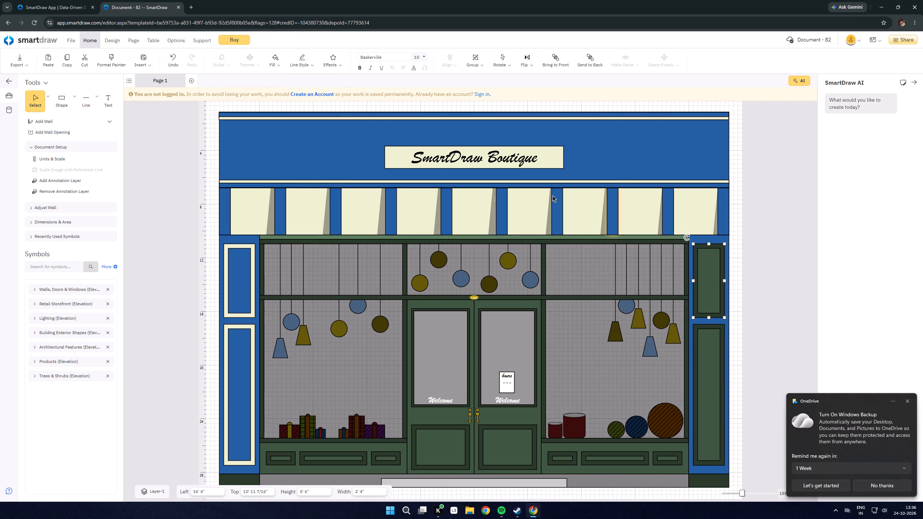
click(280, 58)
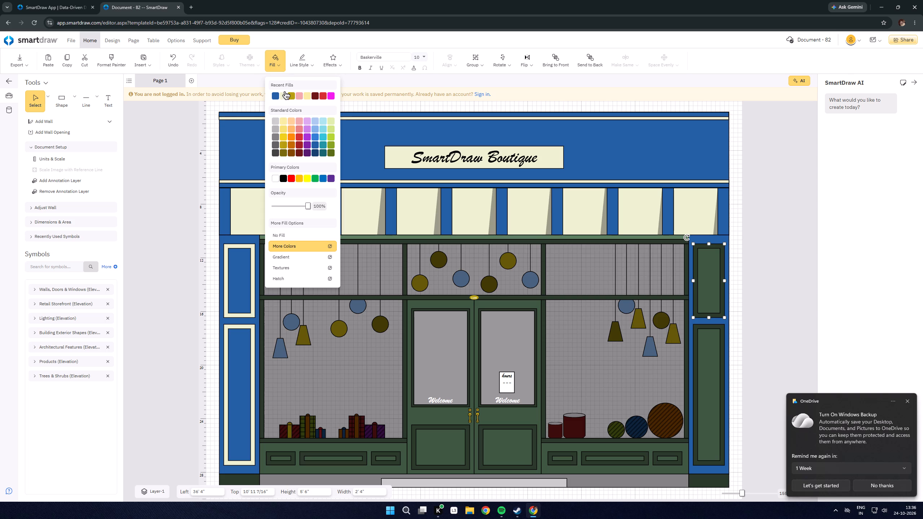
click(283, 96)
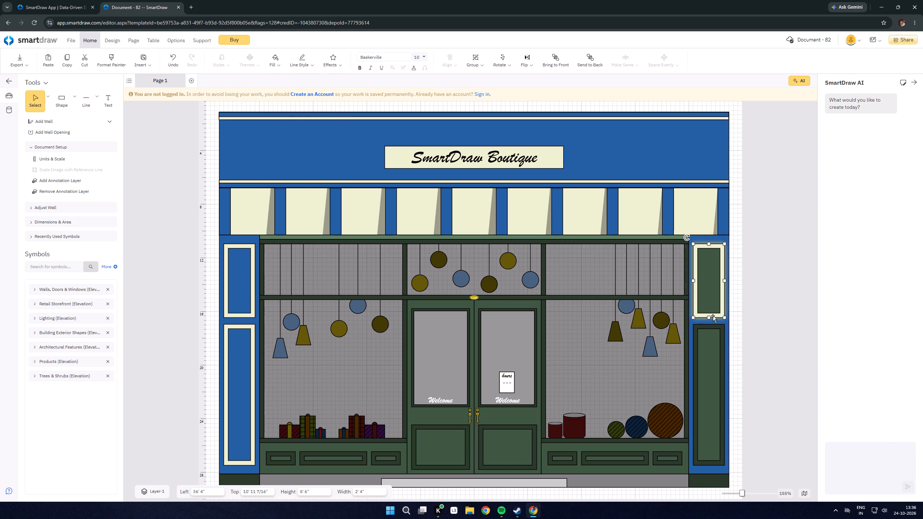
Fill the right pillar's lower panel frame with the recent cream and its inner panel with the recent blue.
click(712, 325)
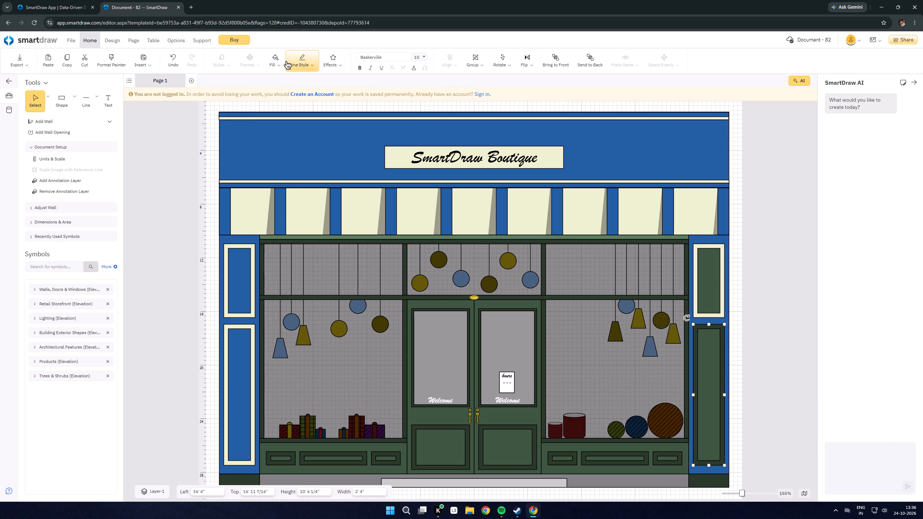
click(278, 63)
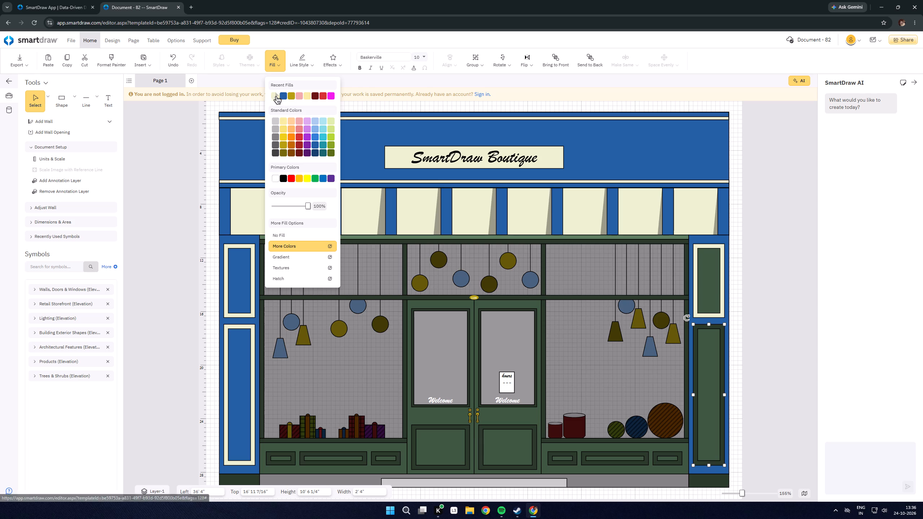
click(276, 97)
click(712, 370)
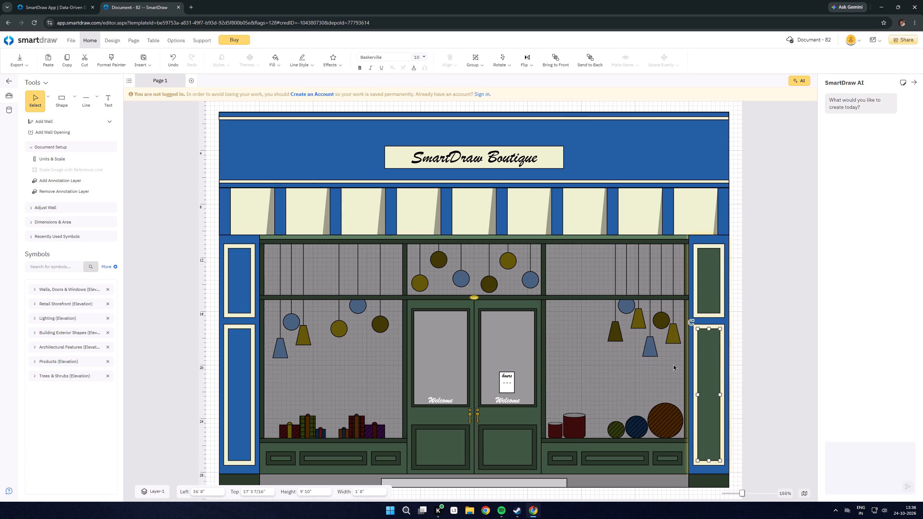
click(275, 59)
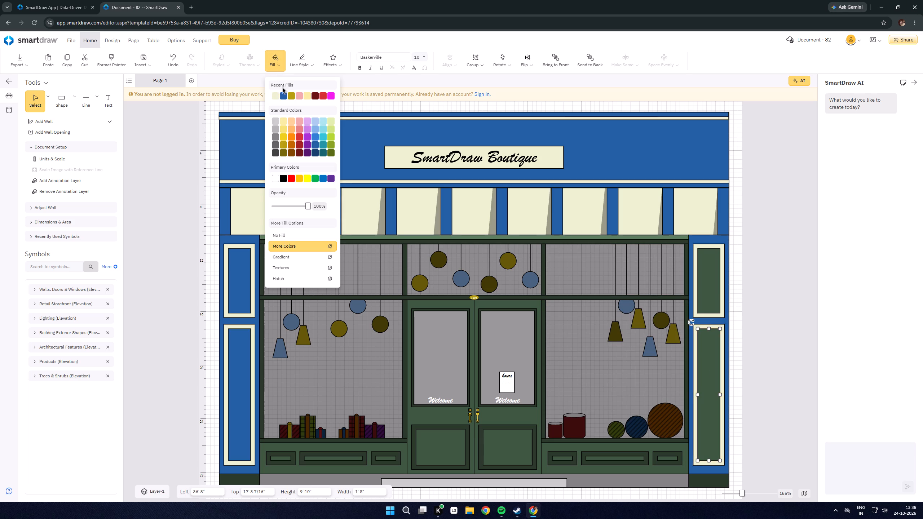
click(283, 96)
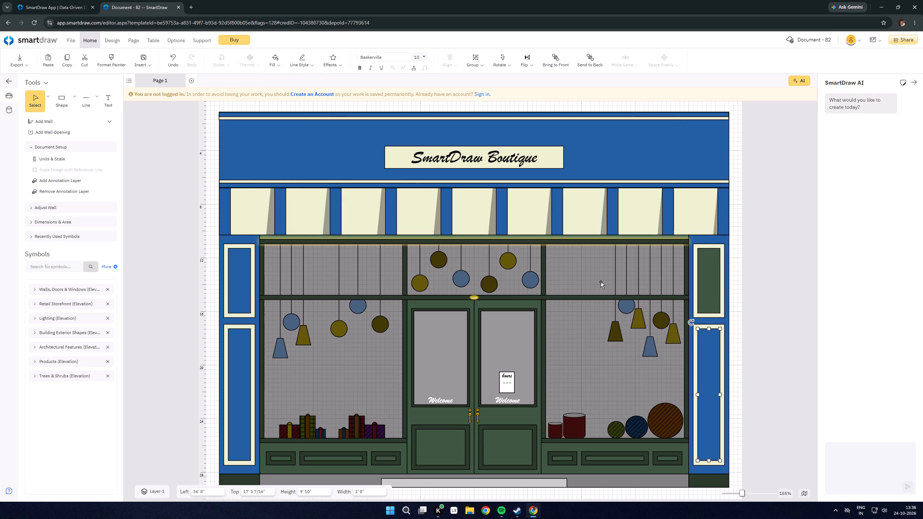
Move the five grey glass panes of the display windows, transom and both doors to the blank area right of the building.
drag(601, 282, 718, 273)
drag(381, 274, 542, 274)
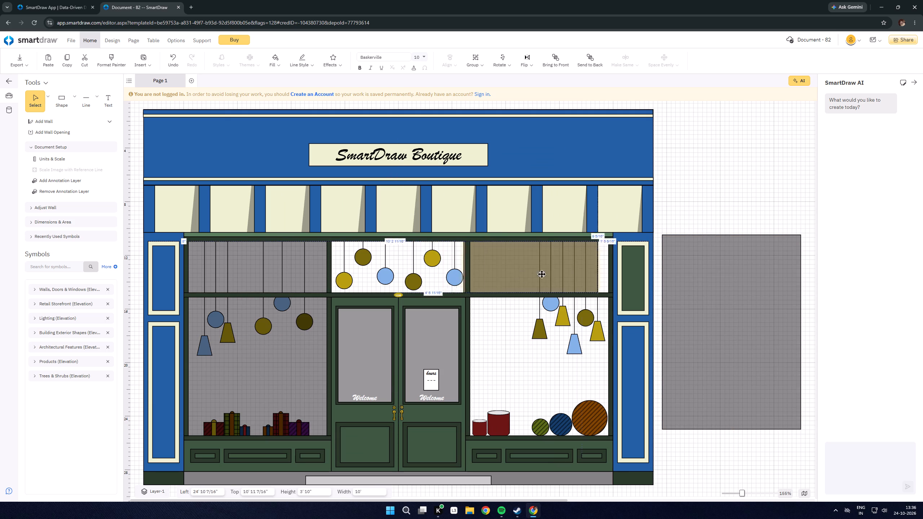
drag(542, 274, 694, 265)
drag(411, 332, 433, 333)
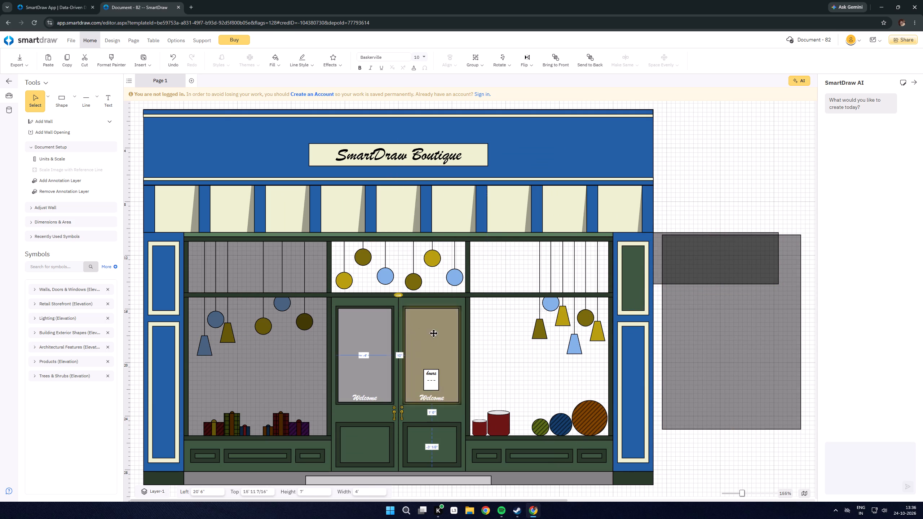
drag(433, 333, 692, 324)
drag(377, 343, 463, 340)
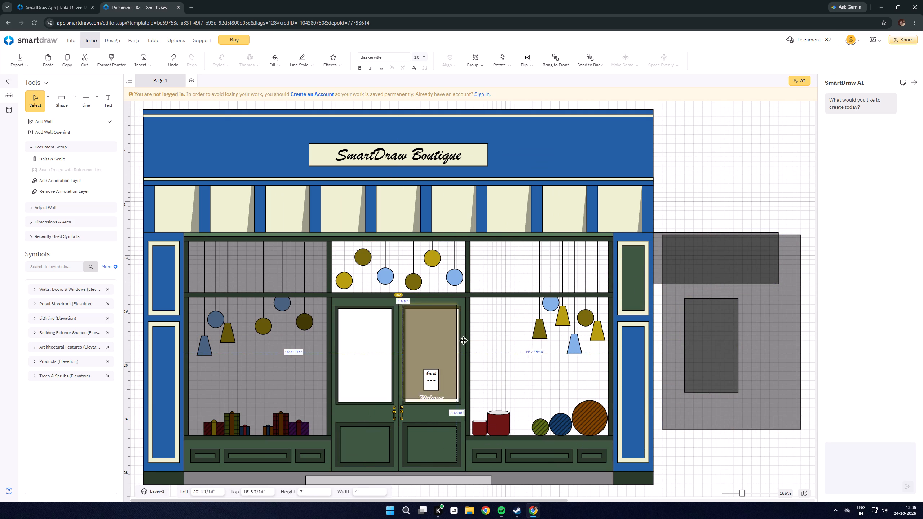
drag(463, 340, 690, 336)
drag(229, 343, 392, 347)
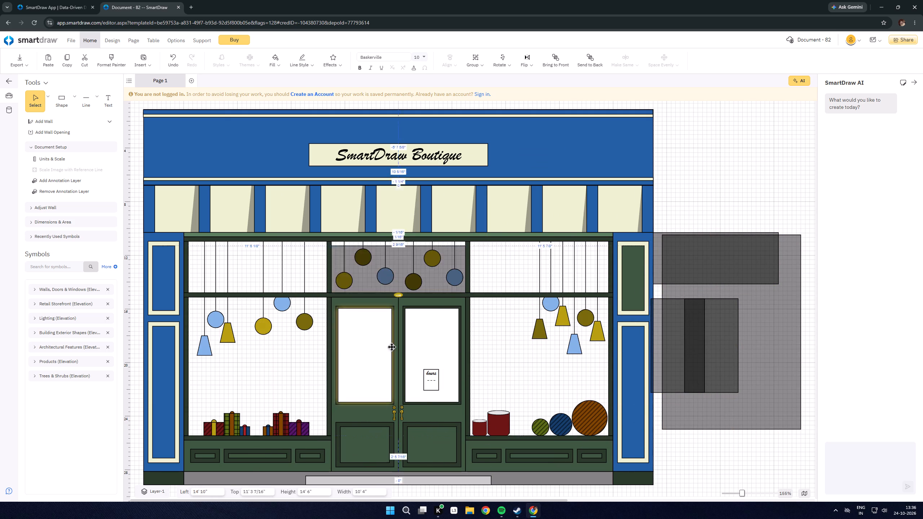
drag(392, 347, 706, 340)
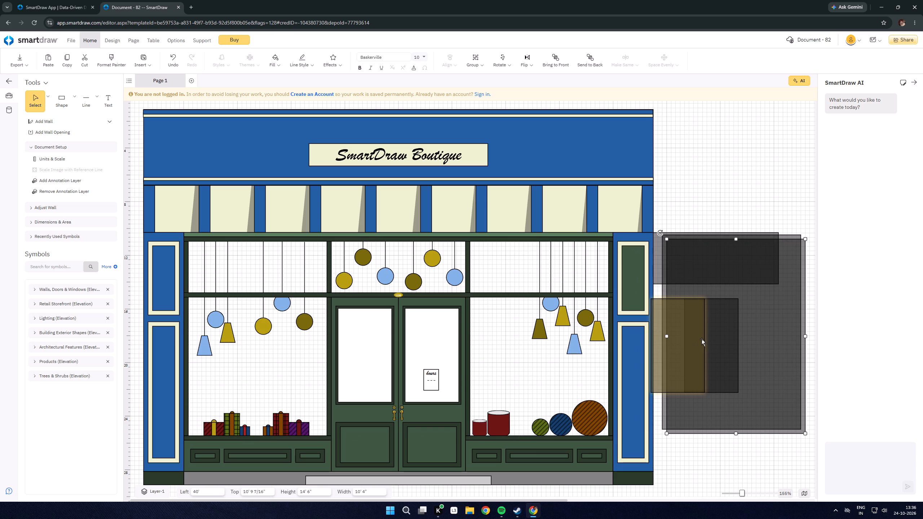
Shift the removed glass panes farther right so they overlap in one stack clear of the storefront.
drag(658, 340, 720, 336)
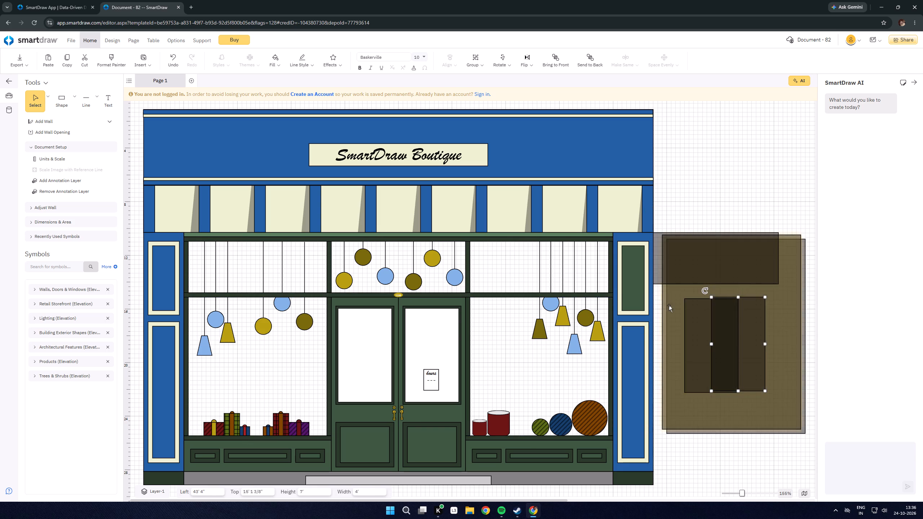
drag(694, 266, 743, 287)
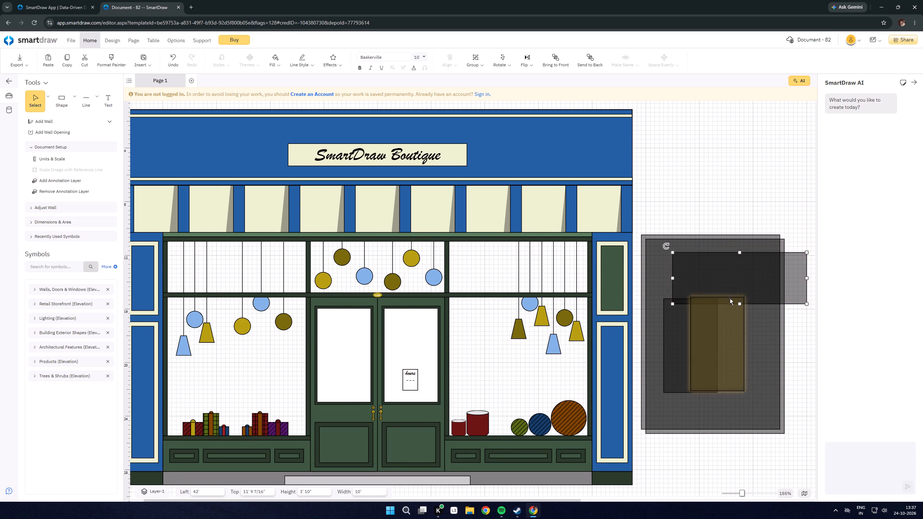
drag(681, 339, 749, 341)
drag(668, 335, 774, 329)
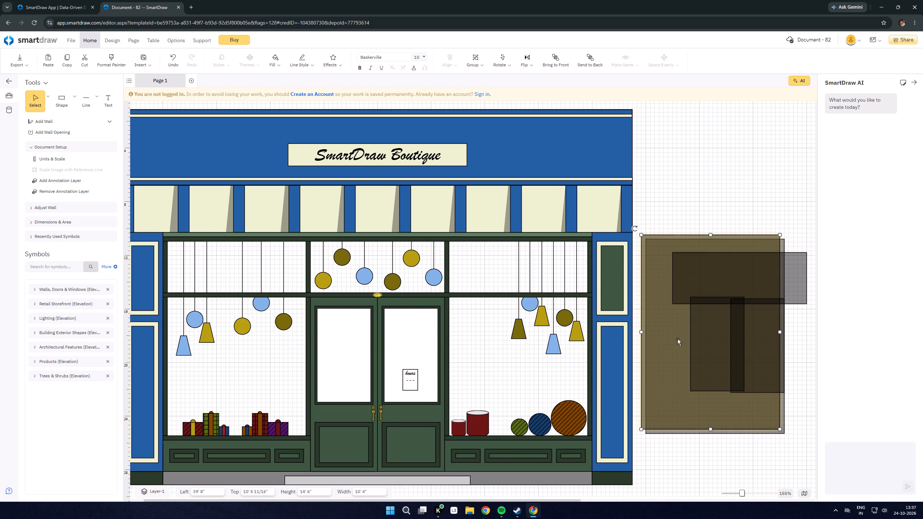
drag(652, 278, 719, 279)
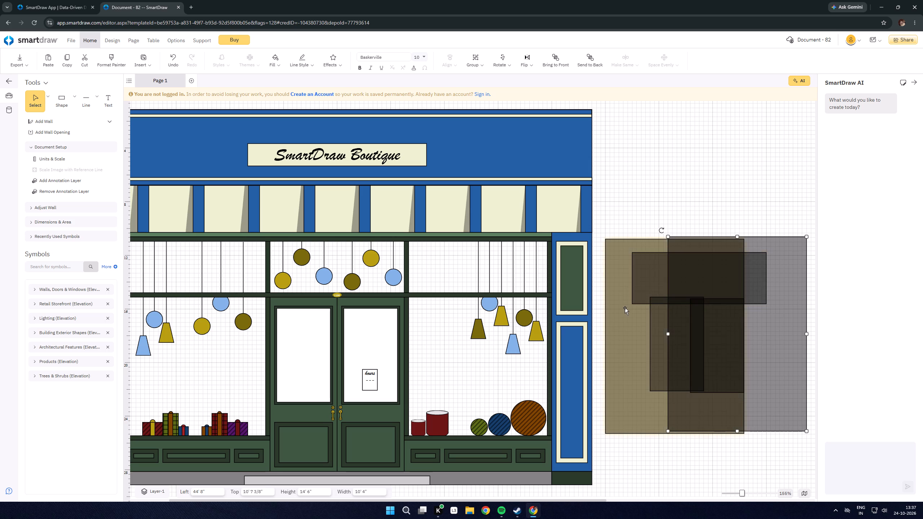
drag(625, 309, 684, 313)
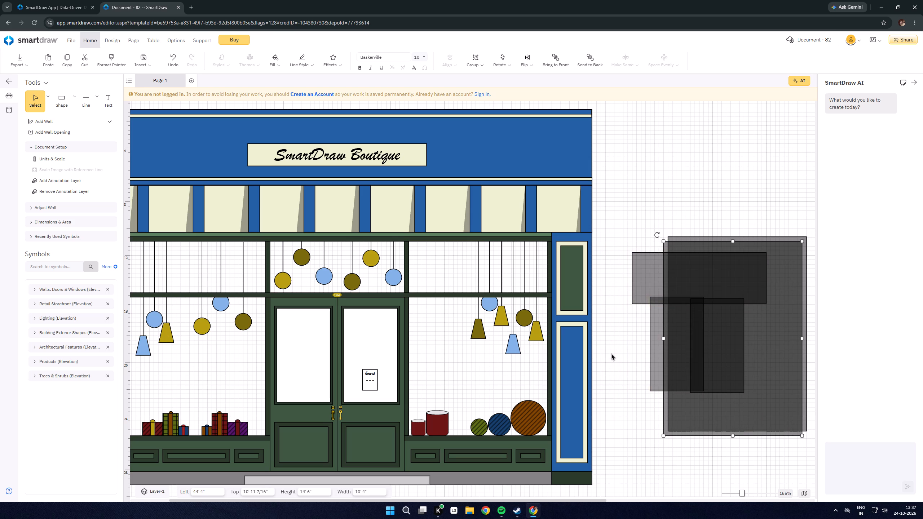
Fill the dark green horizontal rail along the top of the window frames with the recent blue.
drag(586, 498, 557, 501)
drag(556, 500, 447, 489)
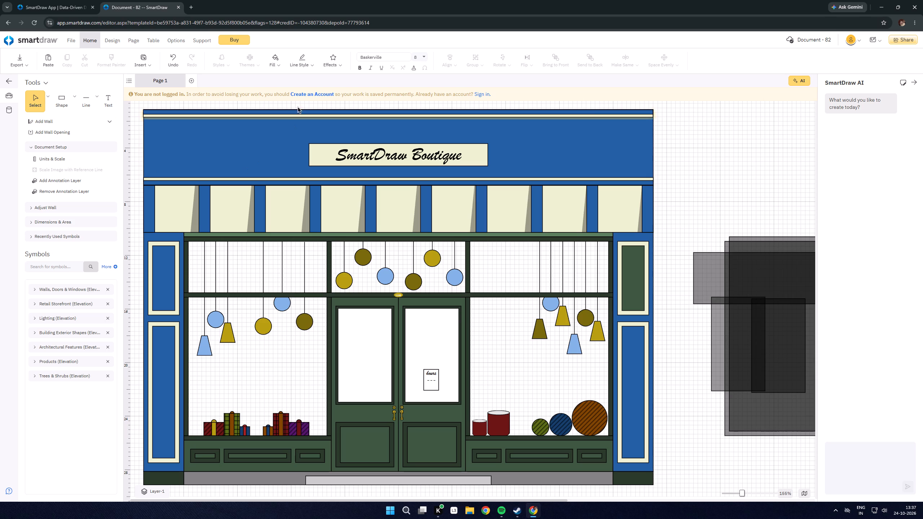
click(229, 239)
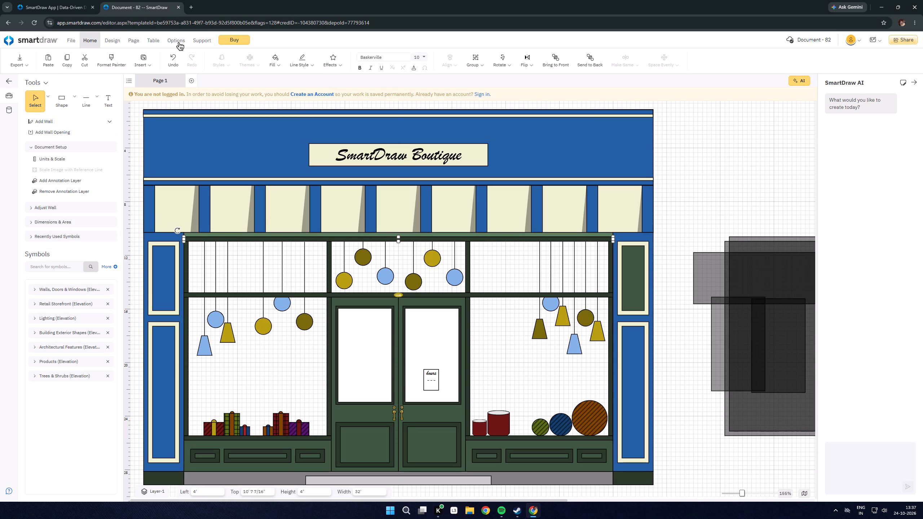
click(272, 59)
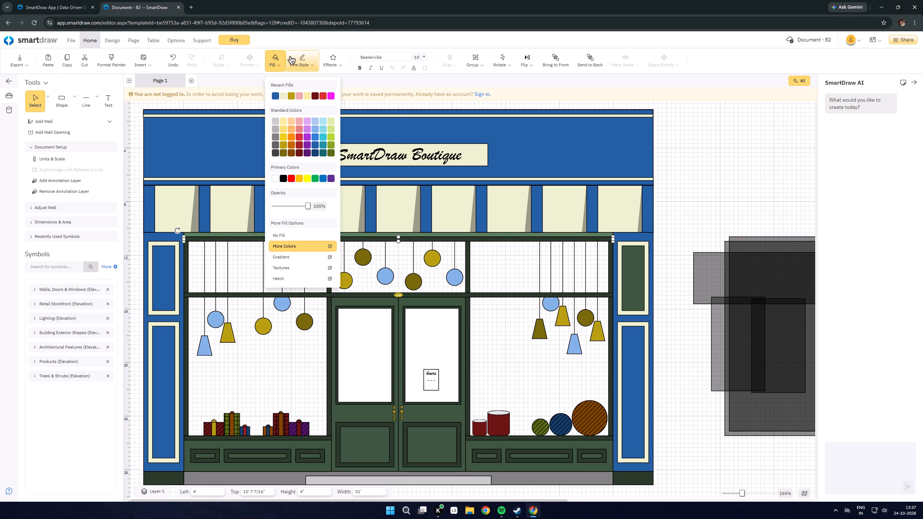
click(273, 94)
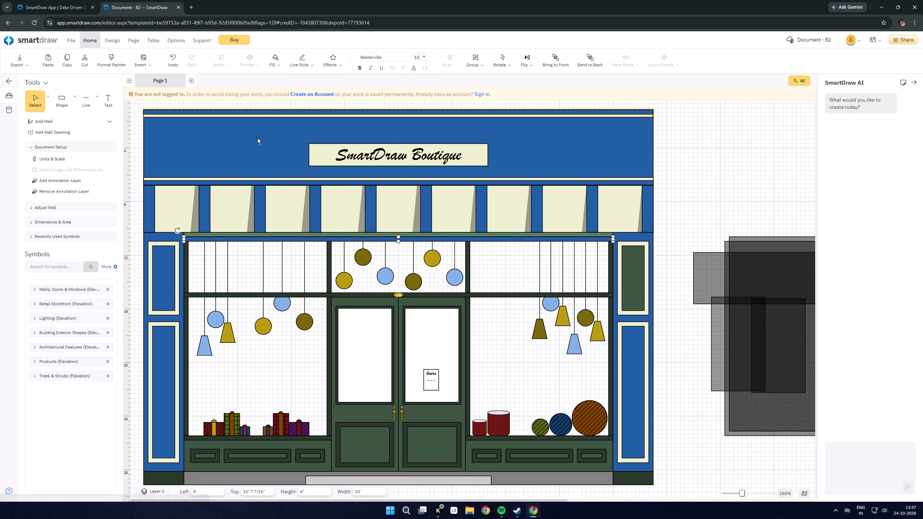
Fill the window frame's left end post, the post left of the doors and the right end post with the recent blue.
click(187, 252)
click(274, 59)
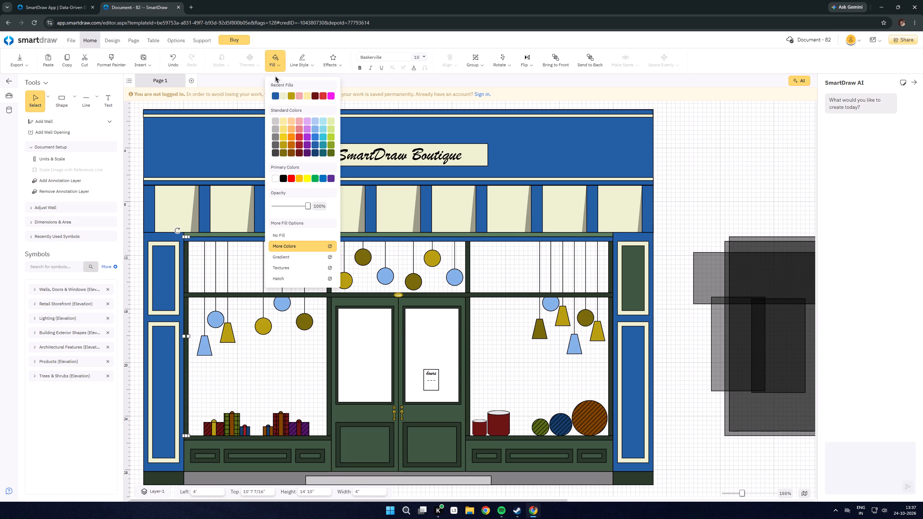
click(275, 97)
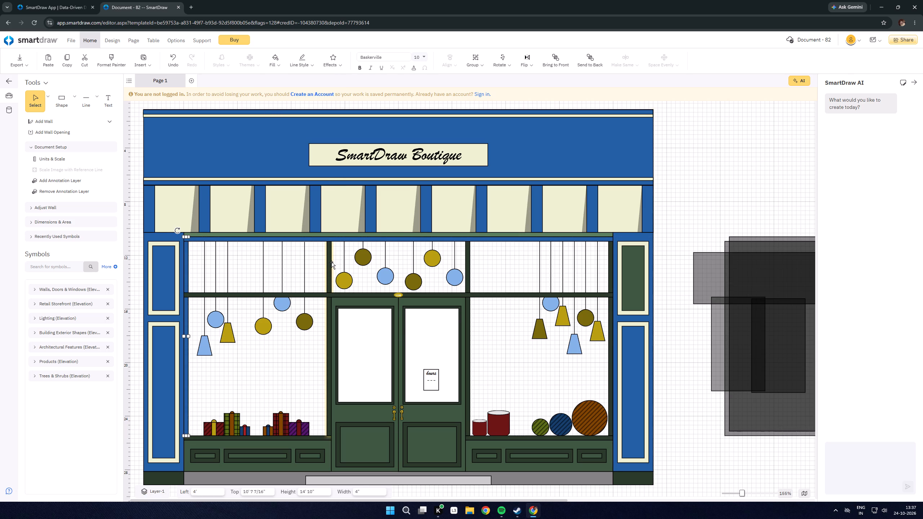
click(330, 263)
click(268, 61)
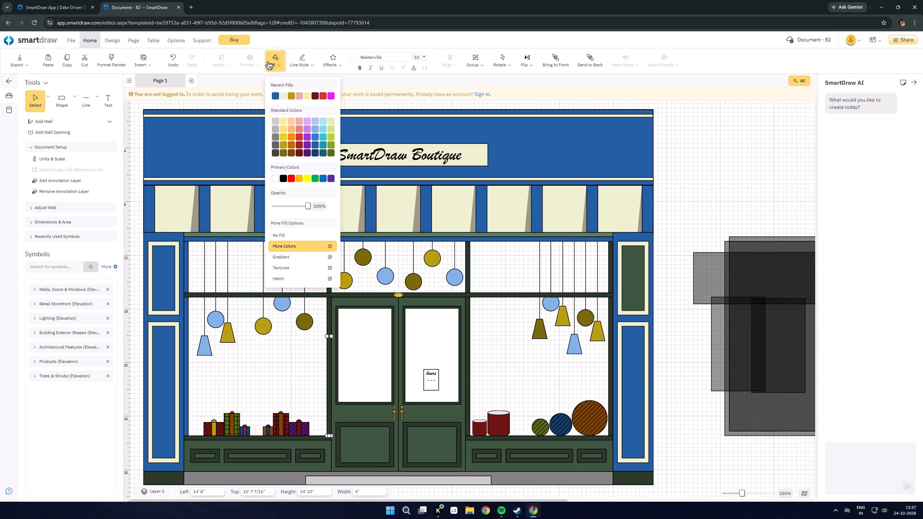
click(275, 96)
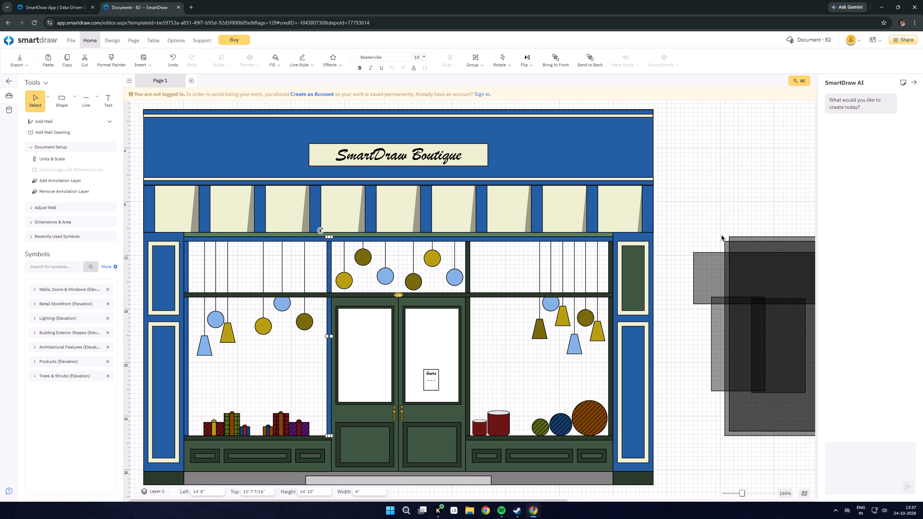
click(613, 274)
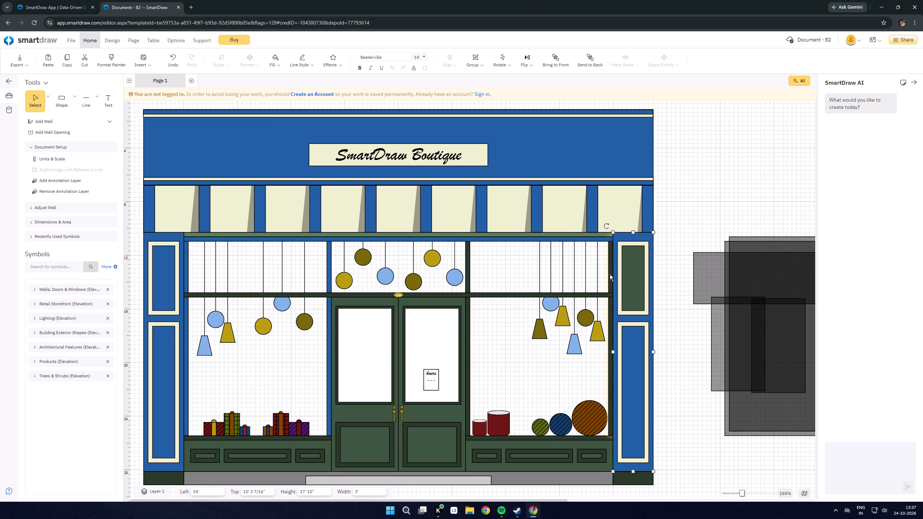
click(610, 274)
click(278, 65)
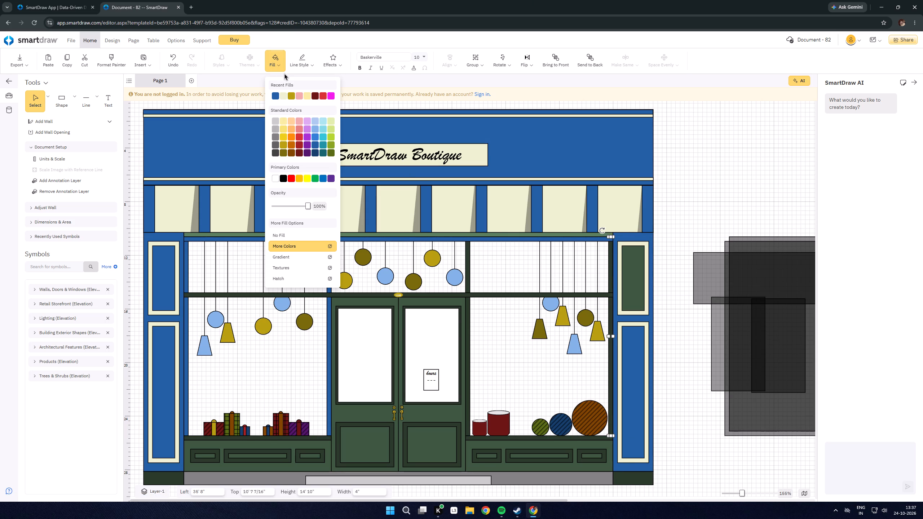
click(276, 97)
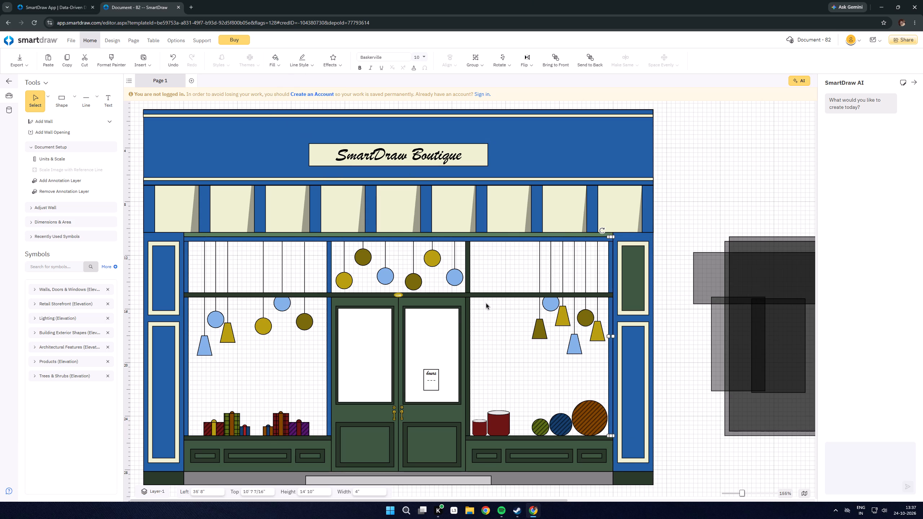
Fill the full-width horizontal bar above the doors and display windows with the recent blue.
click(480, 294)
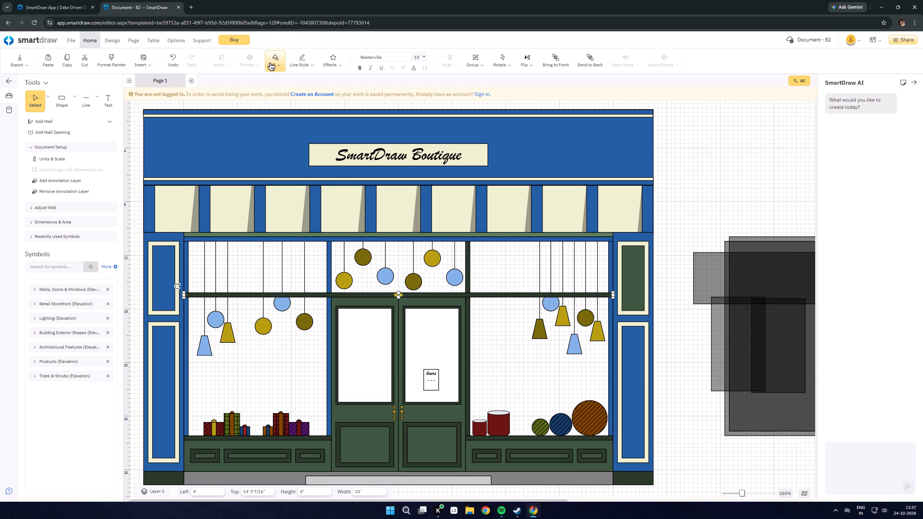
click(271, 62)
click(275, 98)
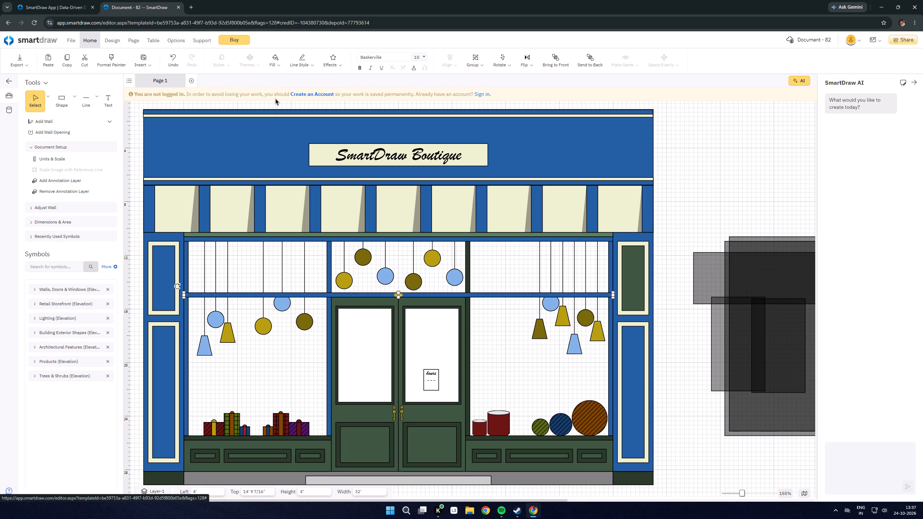
Fill the dark green window frame post just right of the doors with the recent blue.
click(468, 276)
click(277, 62)
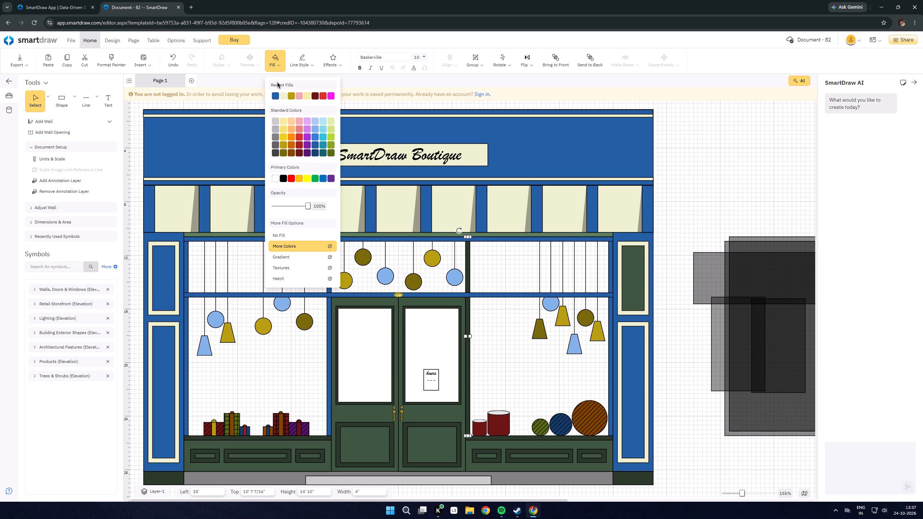
click(275, 97)
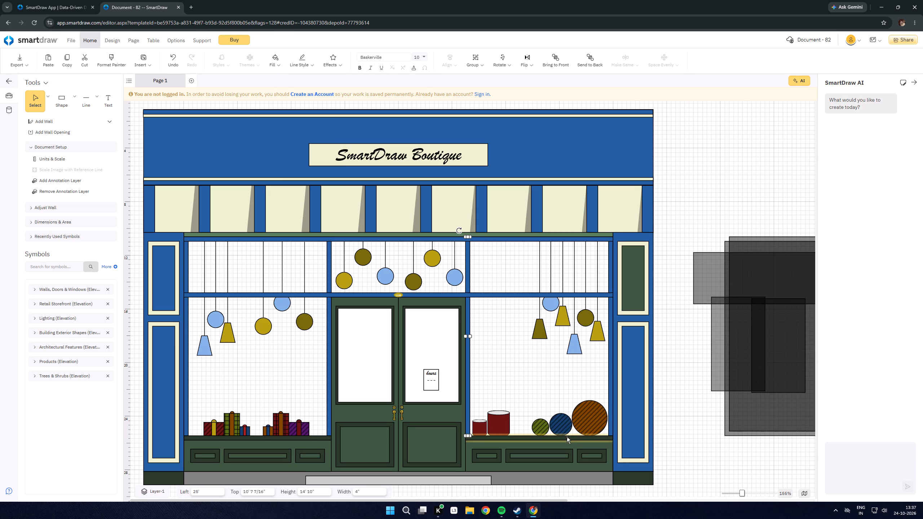
Fill the dark green sills beneath the right and left display windows with the recent blue.
click(567, 437)
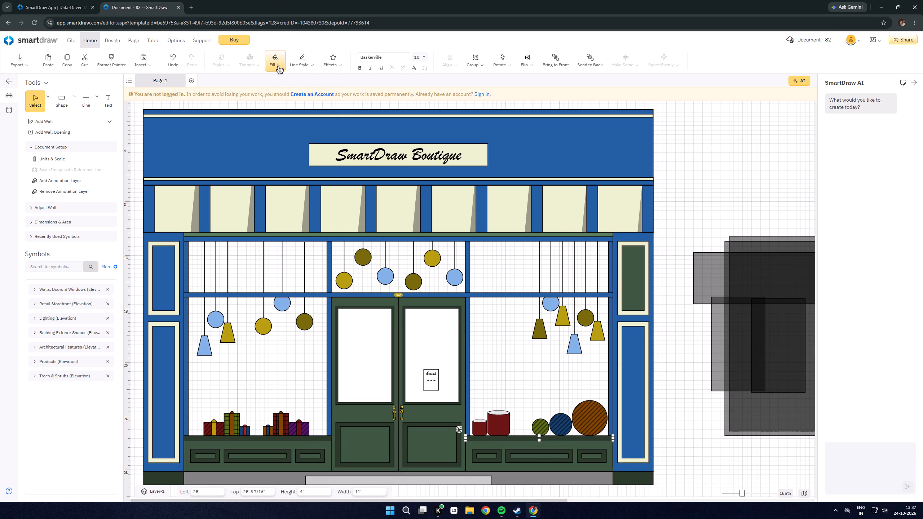
click(270, 61)
click(276, 98)
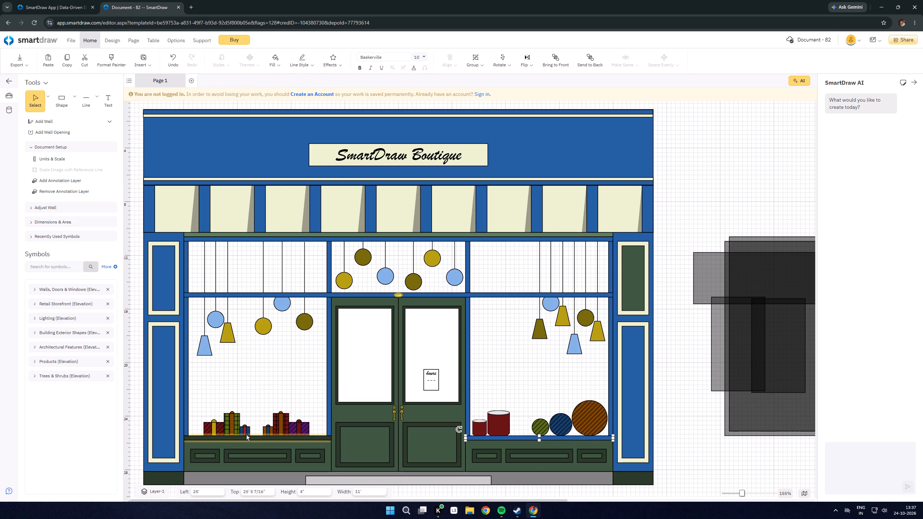
click(246, 435)
click(271, 61)
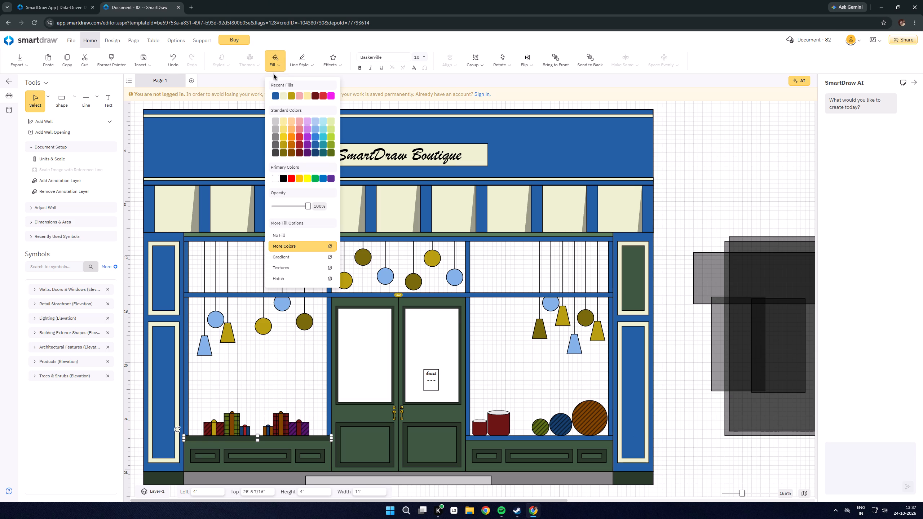
click(276, 97)
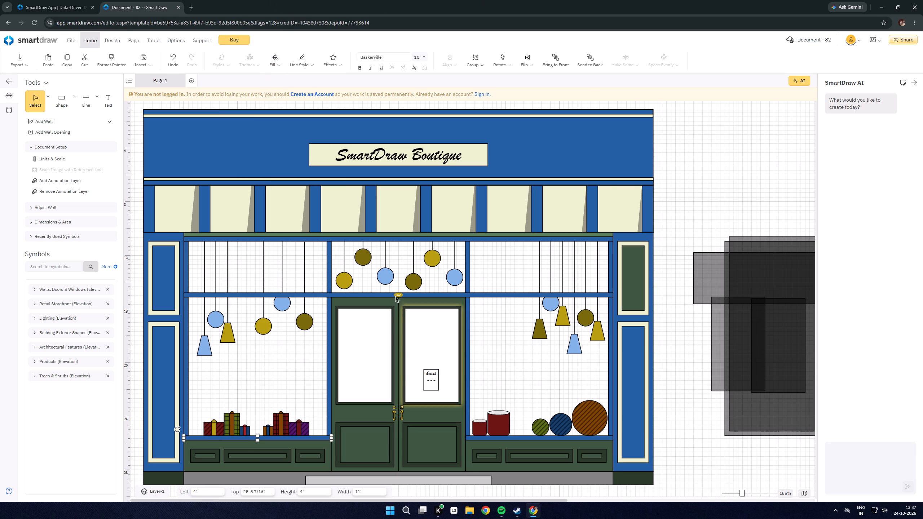
Fill the body of the left door with the recent blue.
click(388, 301)
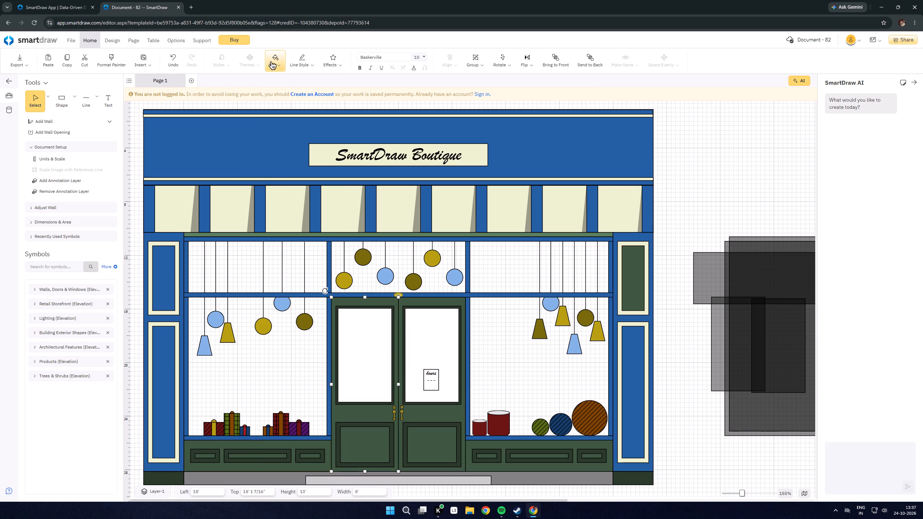
click(277, 59)
click(273, 95)
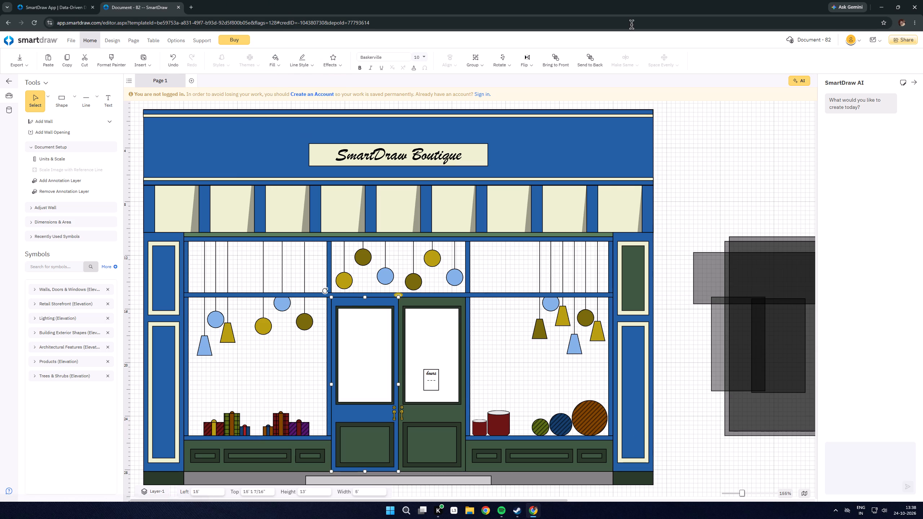
Fill the left door's window frame with the recent cream and its white pane with the recent blue.
click(380, 307)
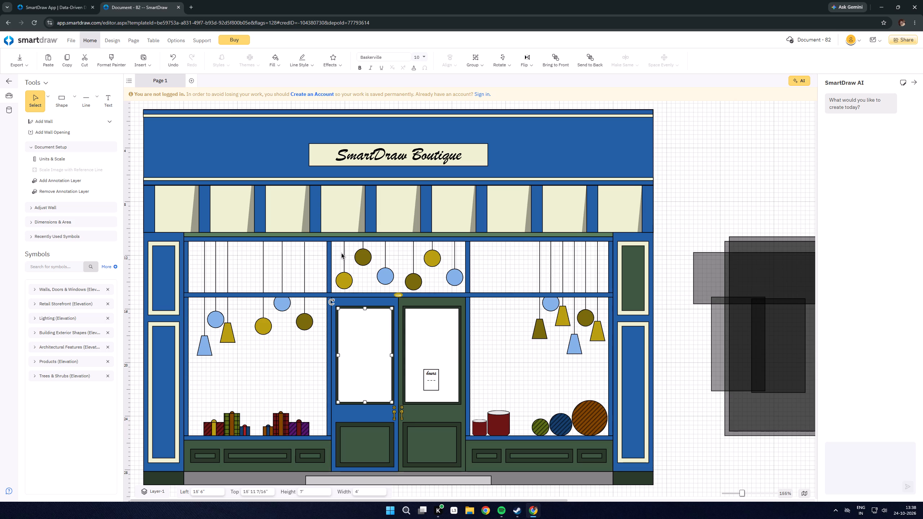
click(374, 307)
click(374, 306)
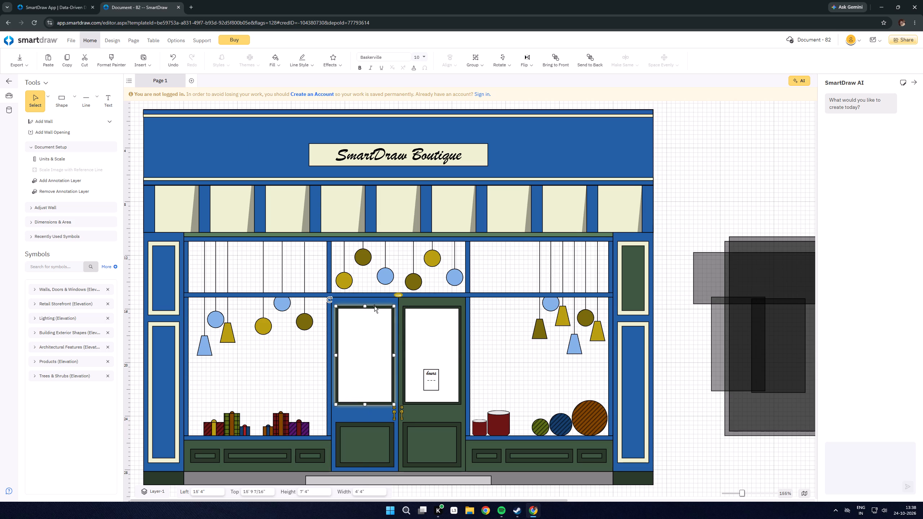
click(271, 63)
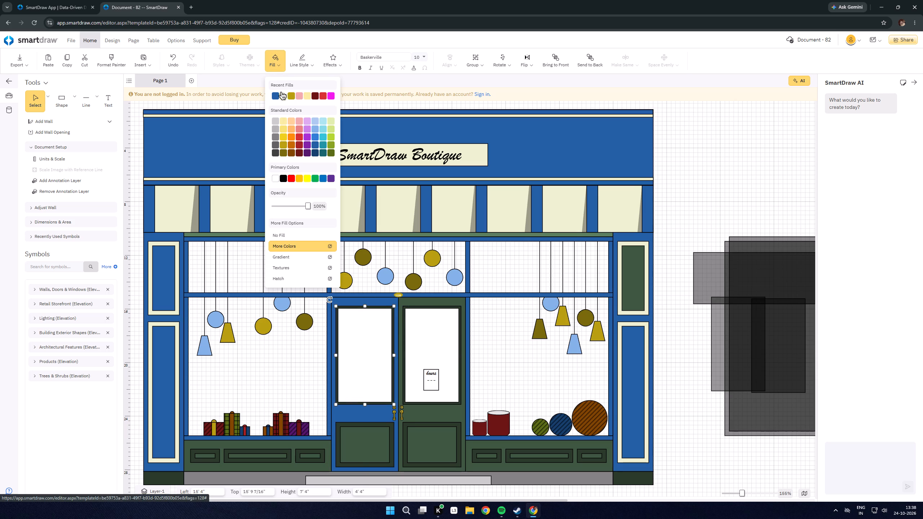
click(282, 97)
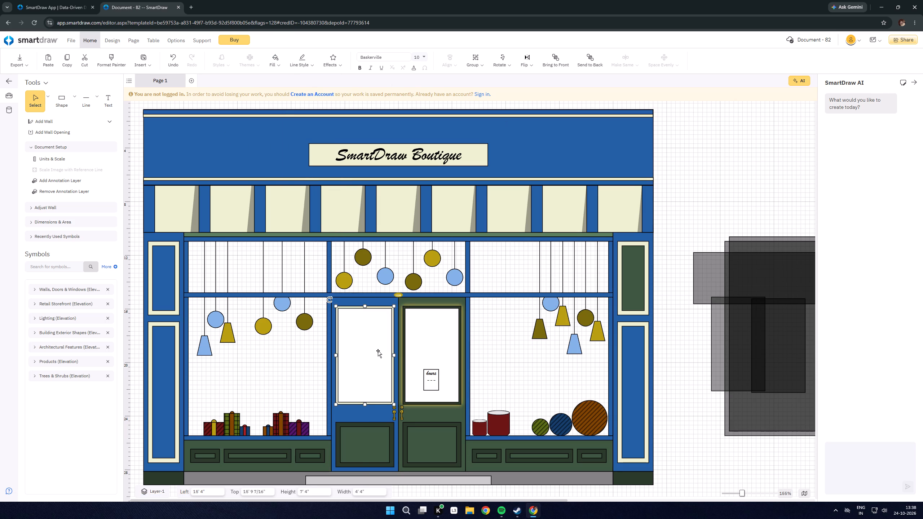
click(378, 351)
click(274, 63)
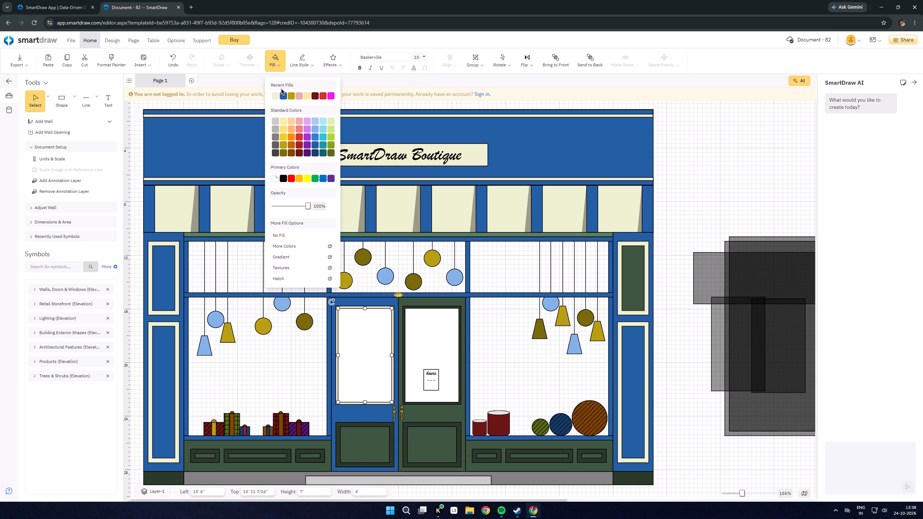
click(283, 95)
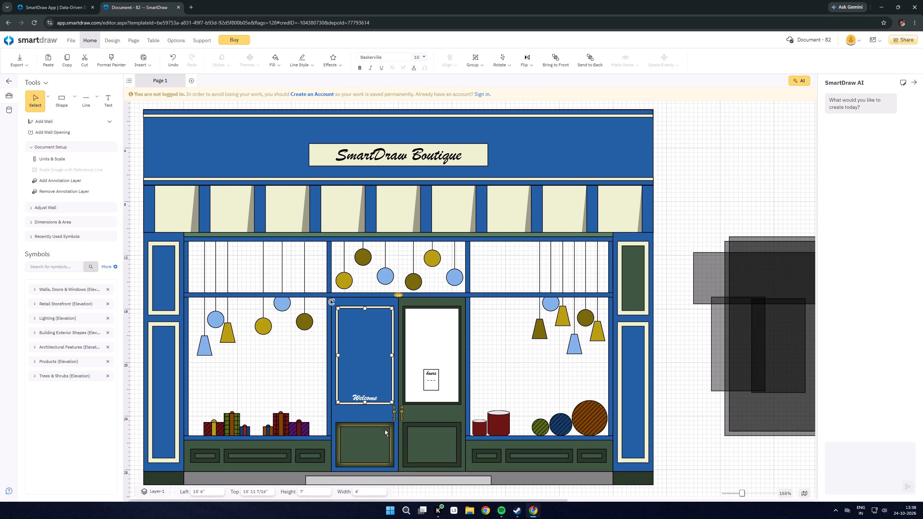
Fill the left door's lower panel border with the recent cream and its inner panel with the recent blue.
click(385, 424)
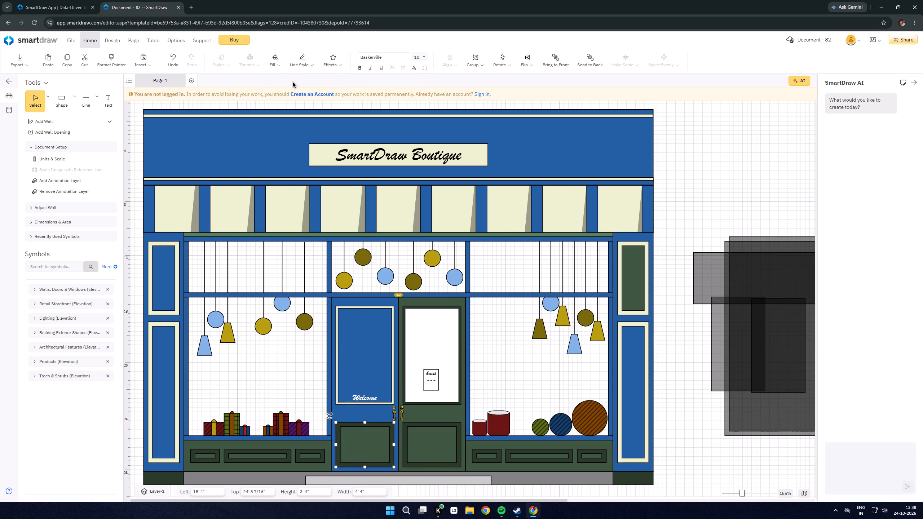
click(271, 56)
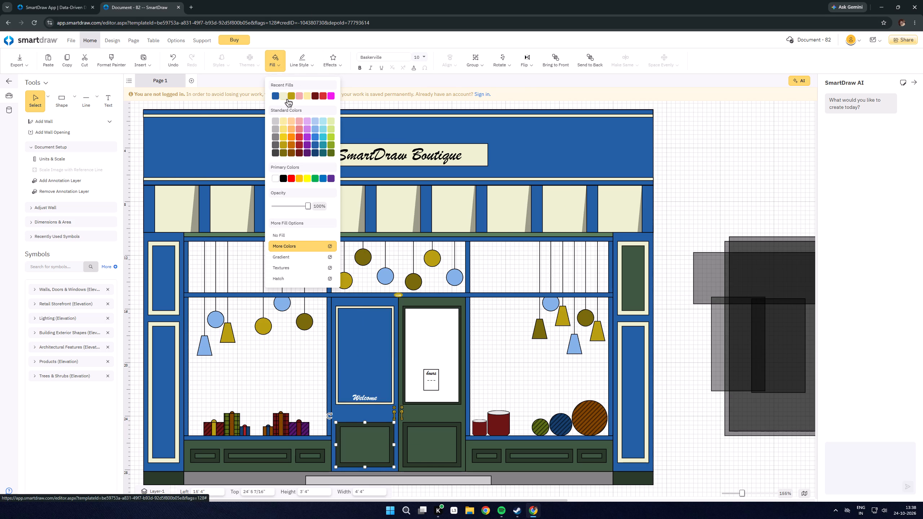
click(284, 96)
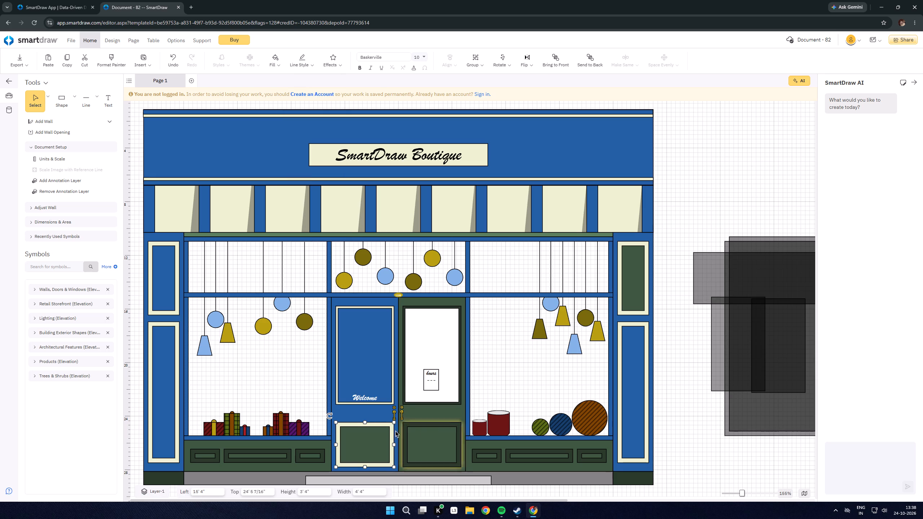
click(374, 434)
click(268, 62)
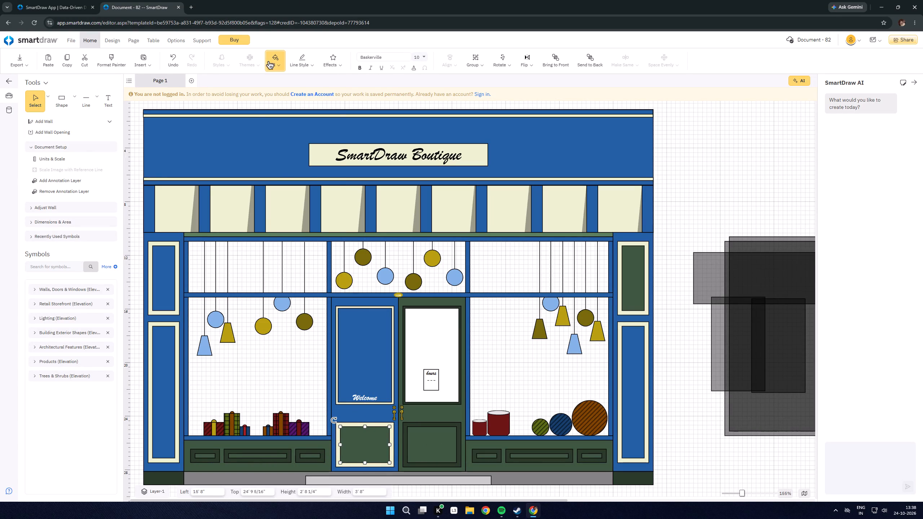
click(283, 97)
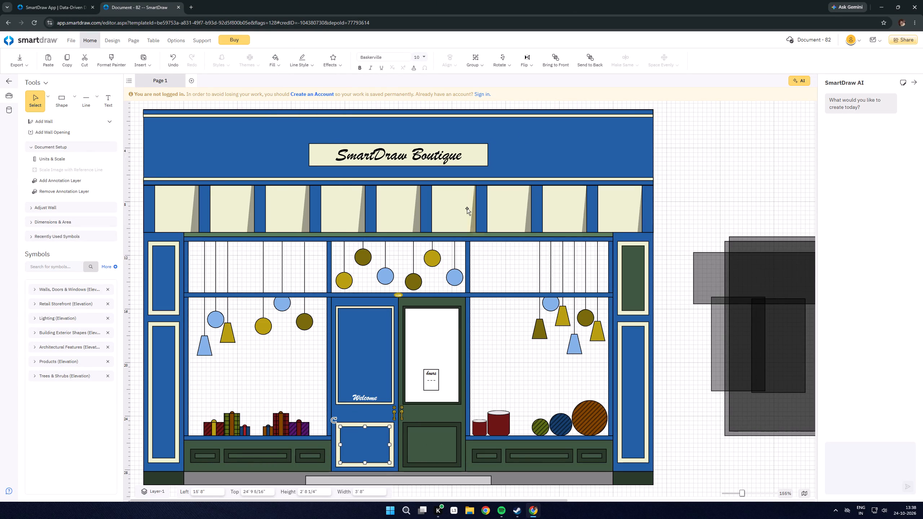
Fill the body of the right door with the recent blue.
click(457, 302)
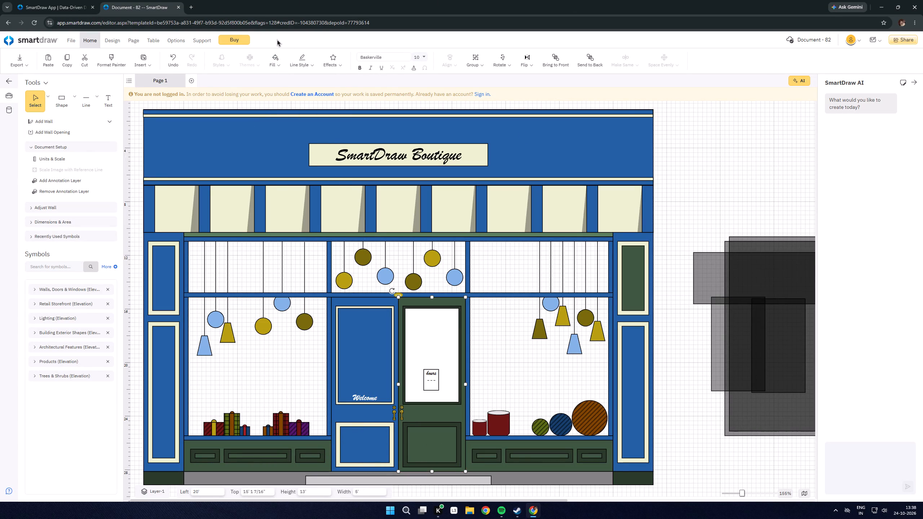
click(282, 62)
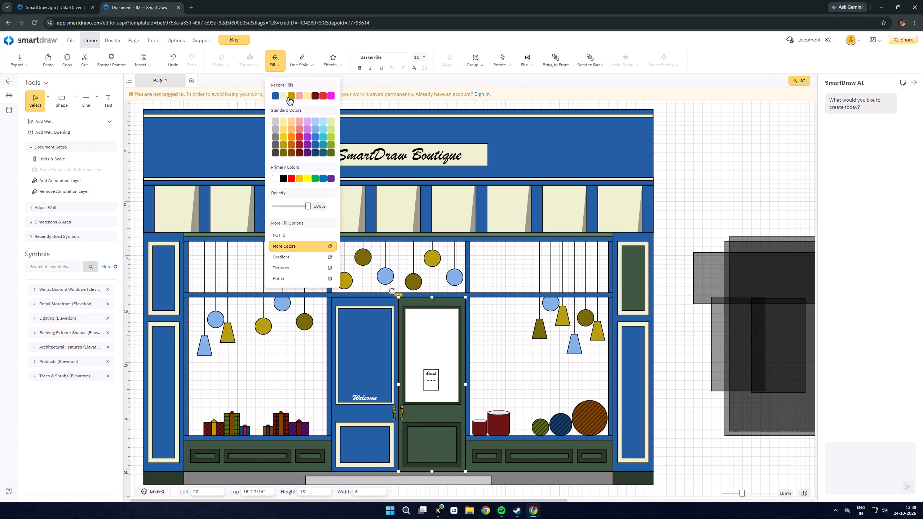
click(273, 96)
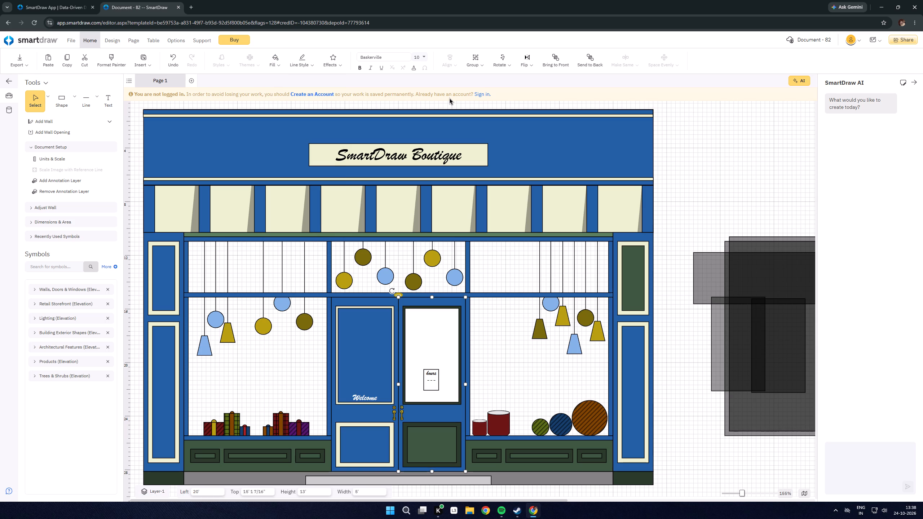
Fill the right door's window frame with the recent cream and its white pane behind the hours sign with the recent blue.
click(457, 307)
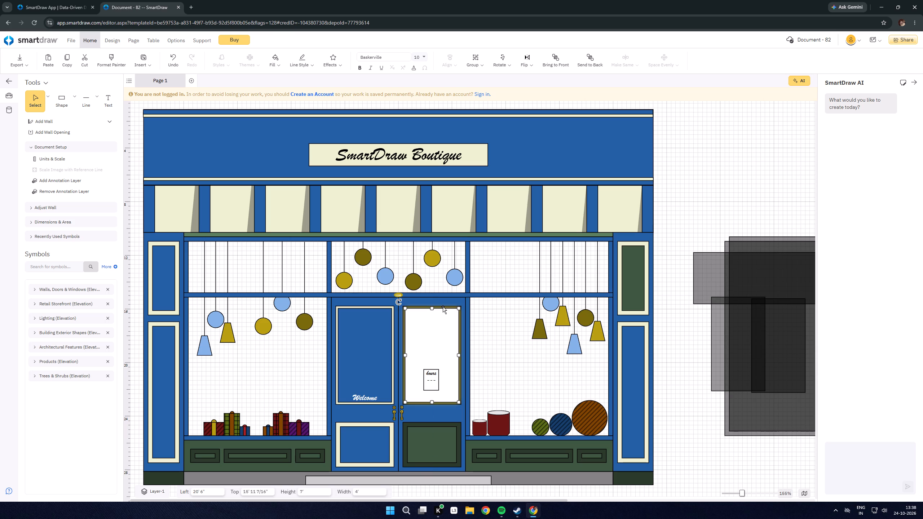
click(443, 307)
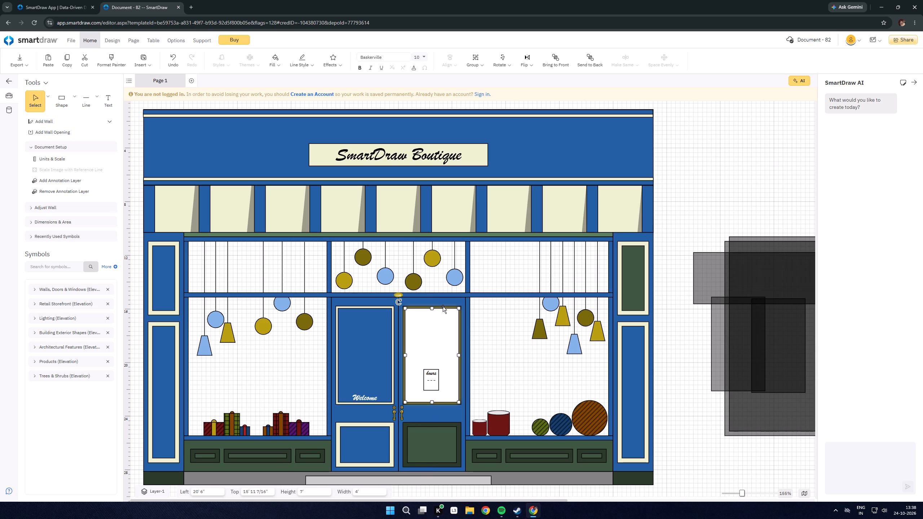
click(443, 306)
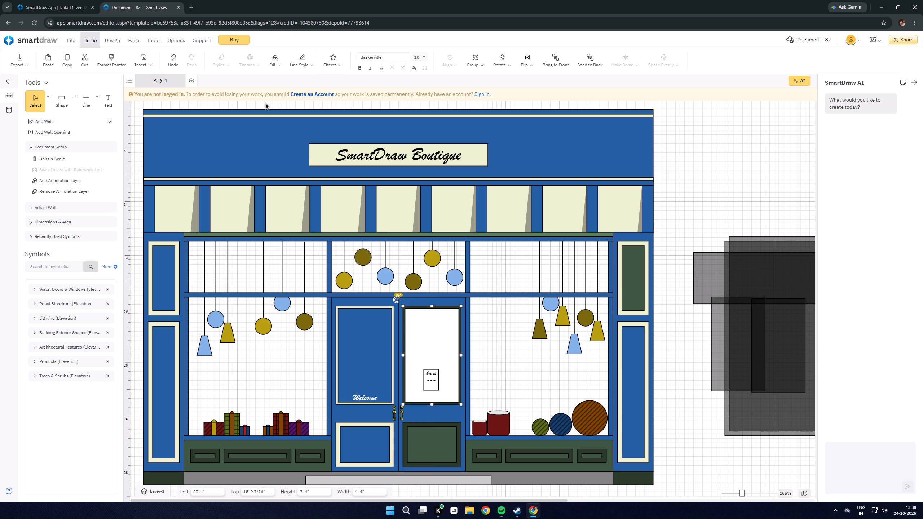
click(269, 67)
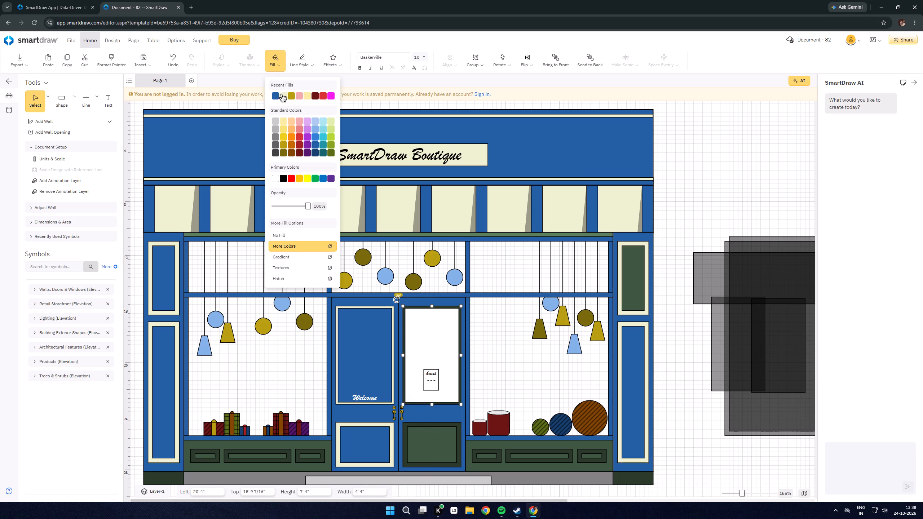
click(284, 100)
click(277, 61)
click(284, 96)
click(424, 352)
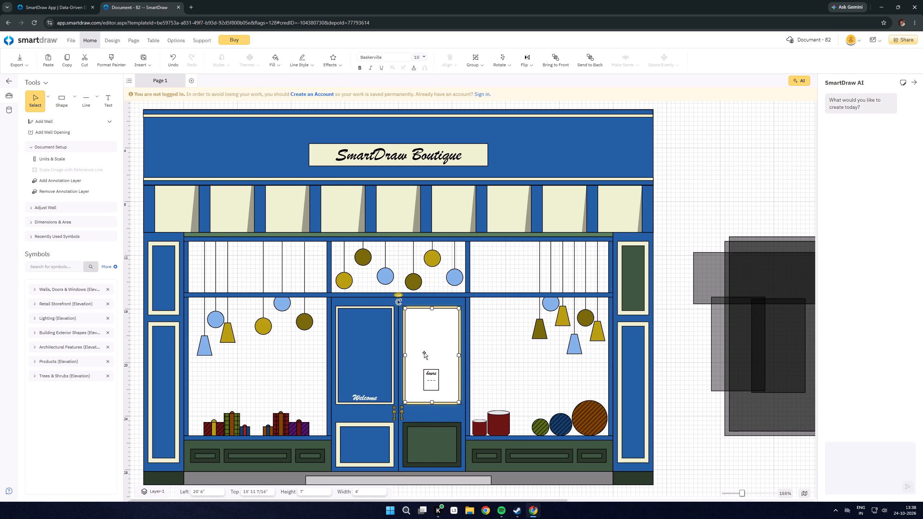
click(274, 67)
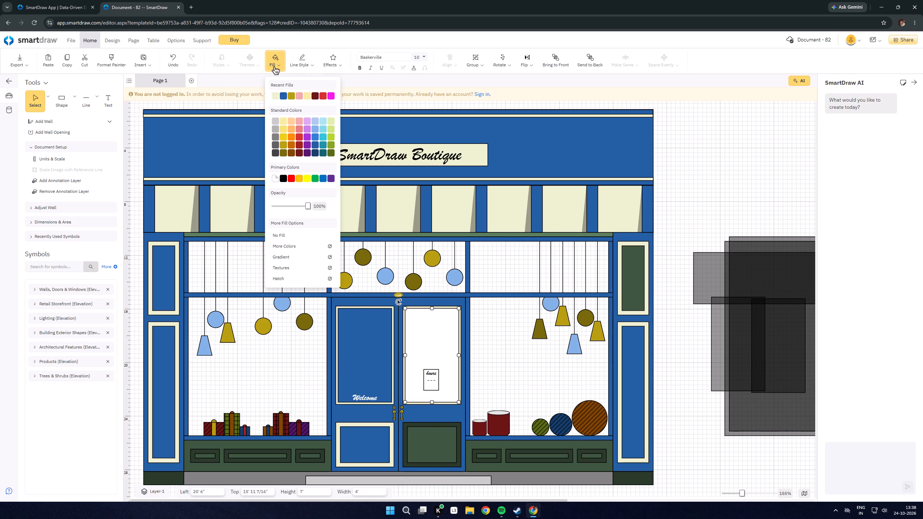
click(283, 98)
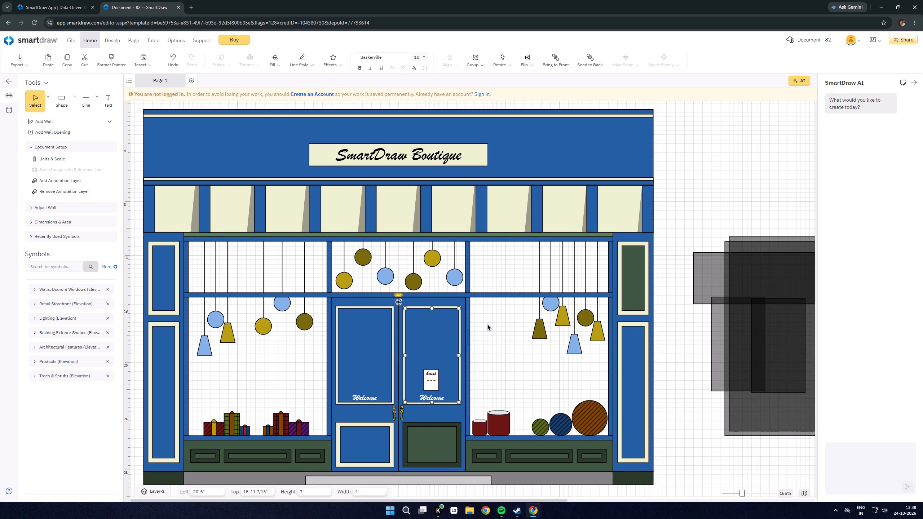
Fill the right door's lower panel border with the recent cream and its inner panel with the recent blue.
click(445, 423)
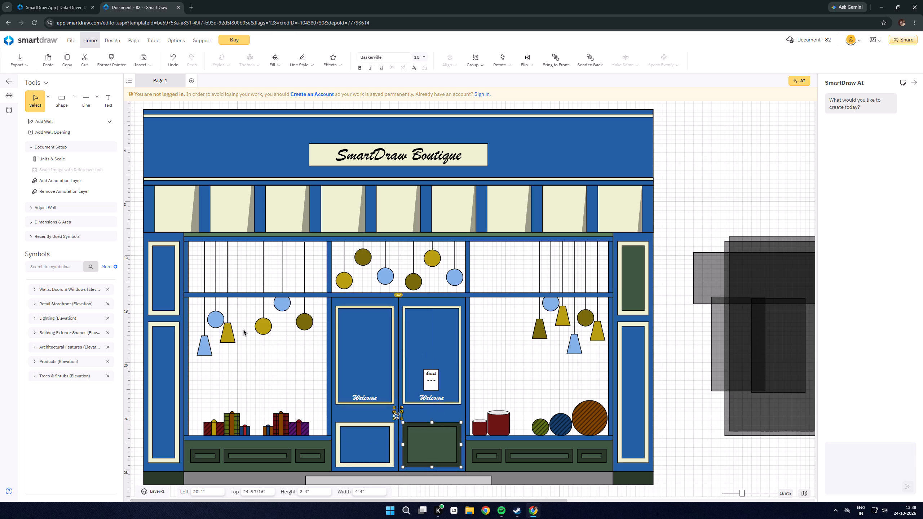
click(266, 59)
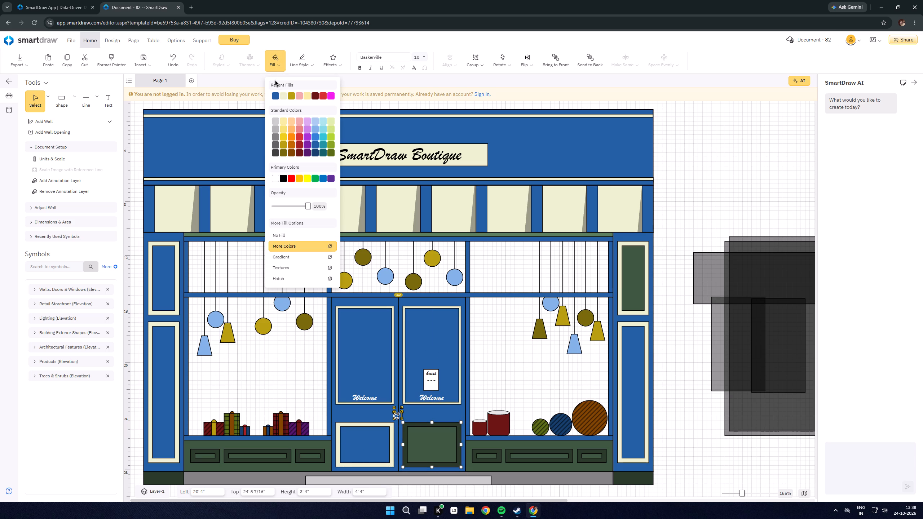
click(283, 98)
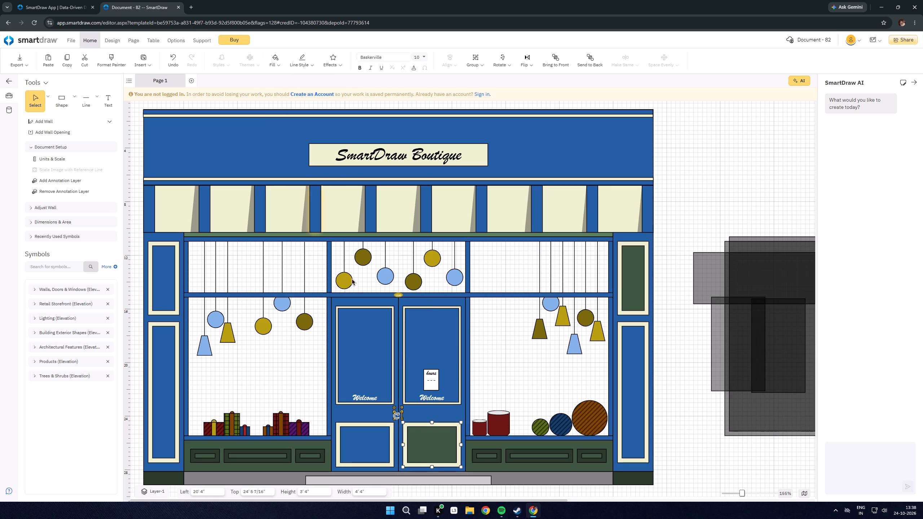
click(438, 444)
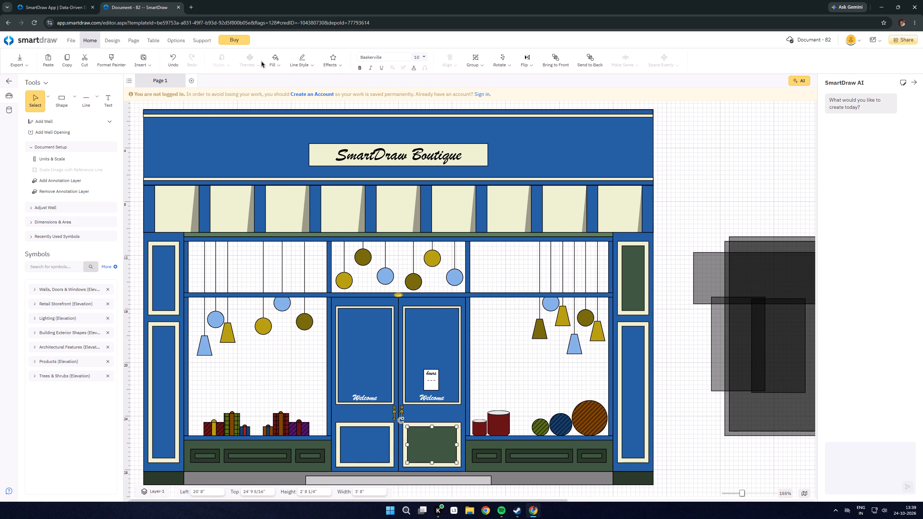
click(271, 58)
click(284, 95)
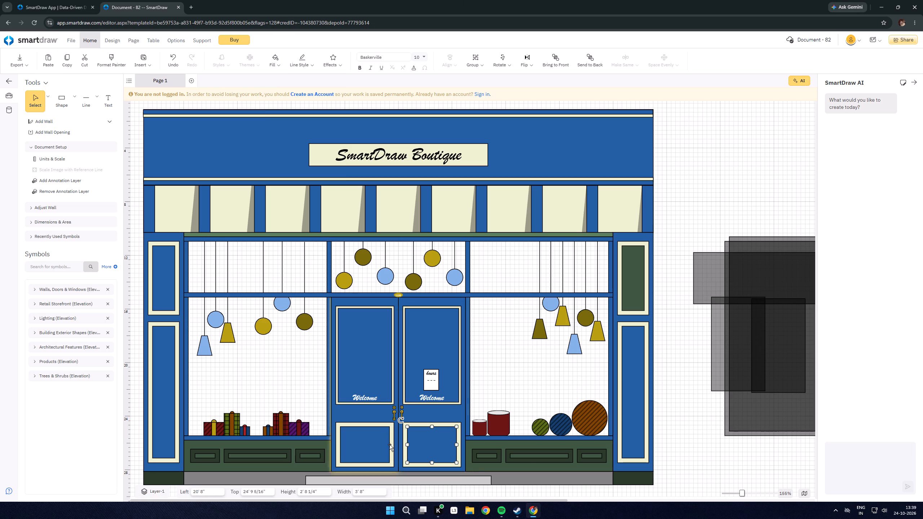
Fill the green base beneath the right display window with the recent blue.
click(520, 443)
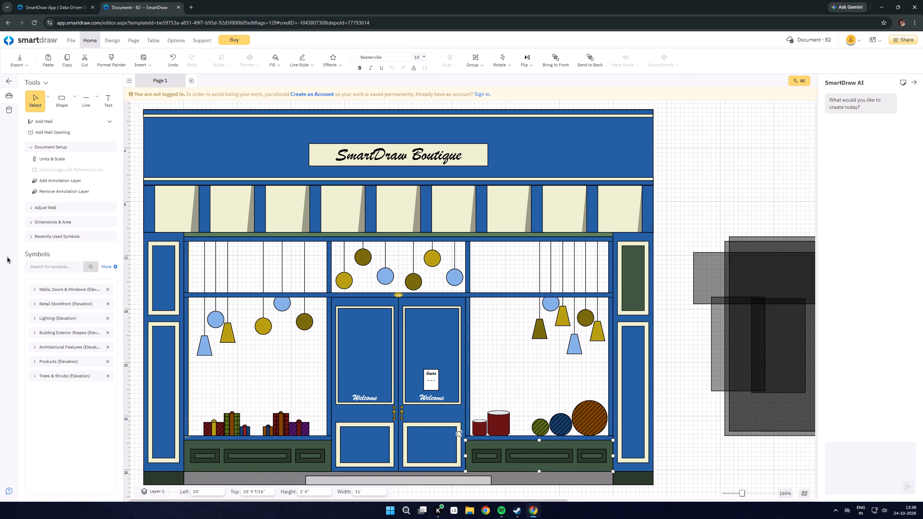
click(270, 62)
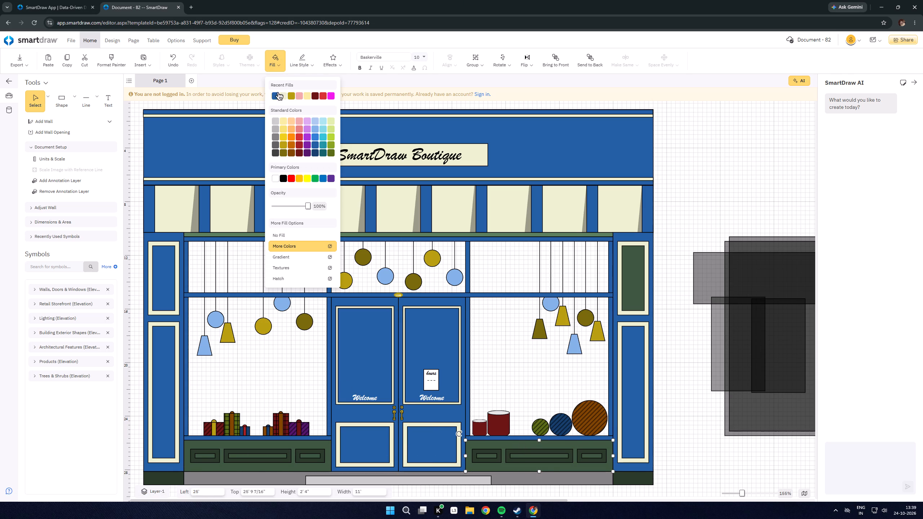
click(275, 97)
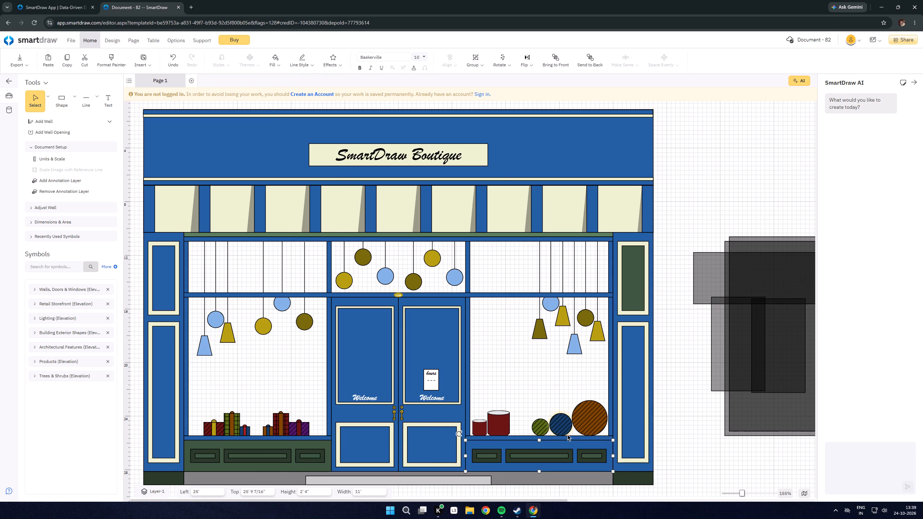
Fill the border of the right base's wide middle panel with the recent cream and its inner strip with the recent blue.
click(569, 449)
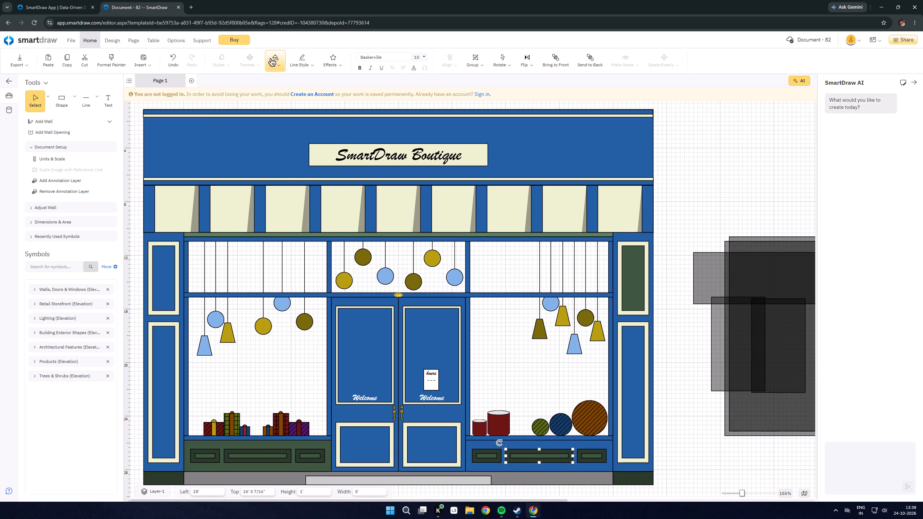
click(273, 58)
click(285, 97)
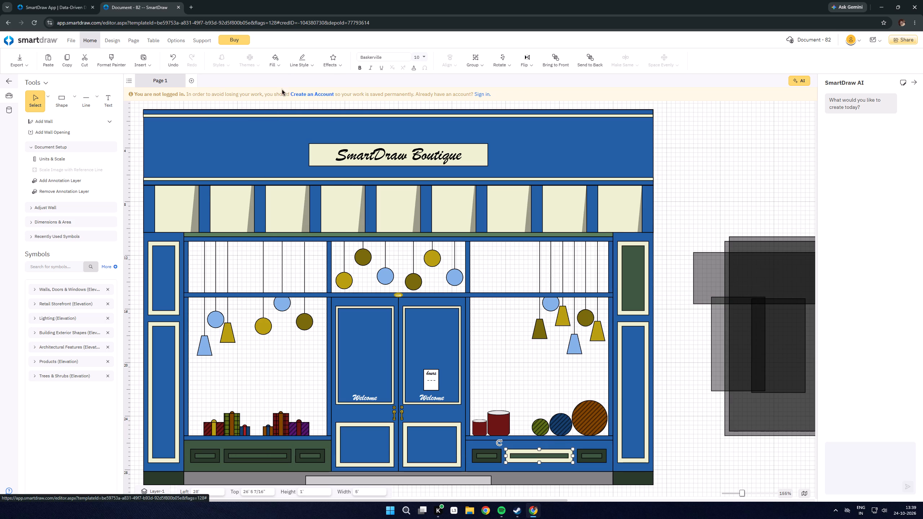
click(560, 457)
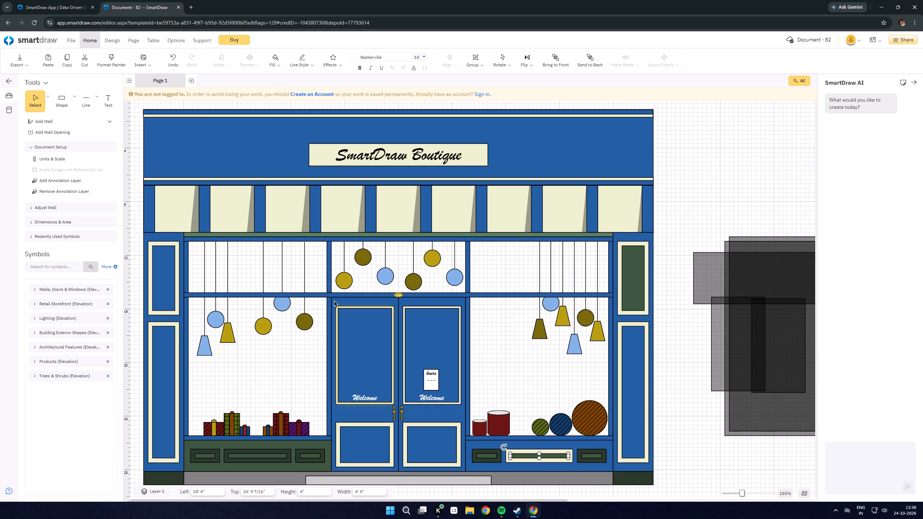
click(276, 67)
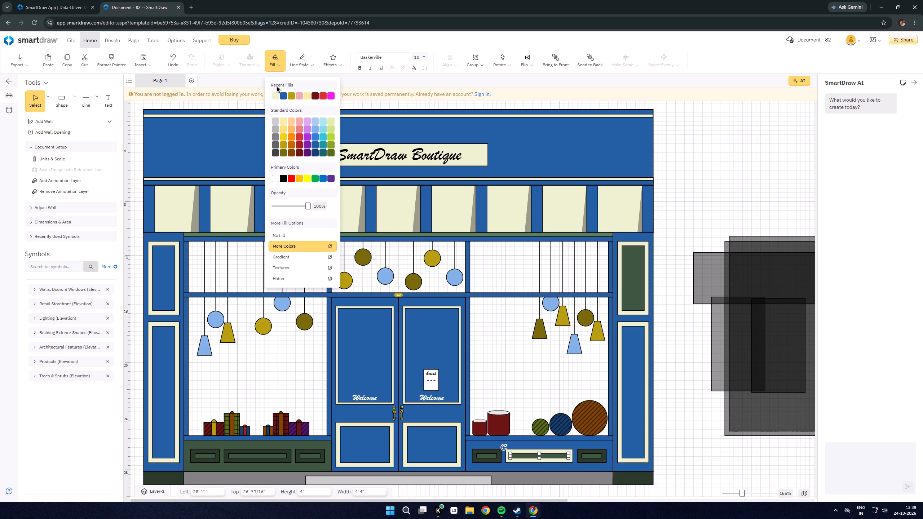
click(281, 96)
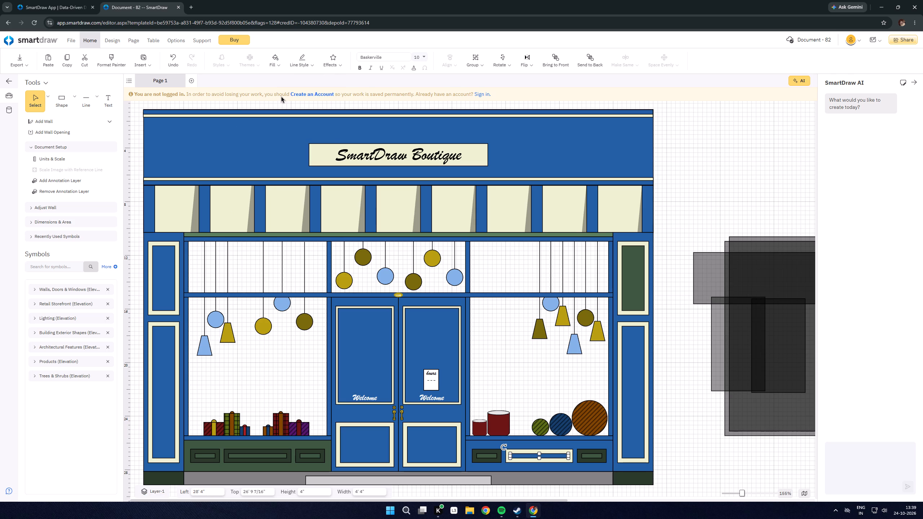
Fill the inner strip of the right base's rightmost small panel with the recent blue and its border with the recent cream.
click(603, 447)
click(603, 452)
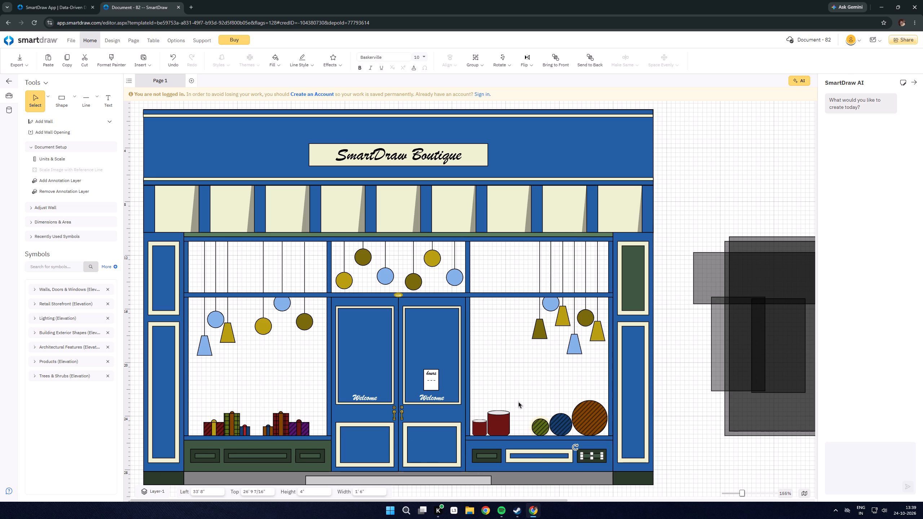
click(275, 54)
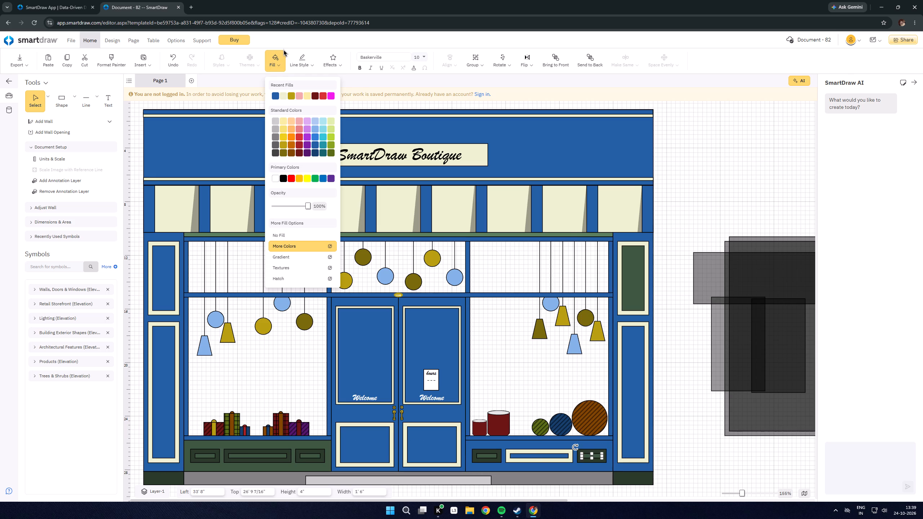
click(274, 98)
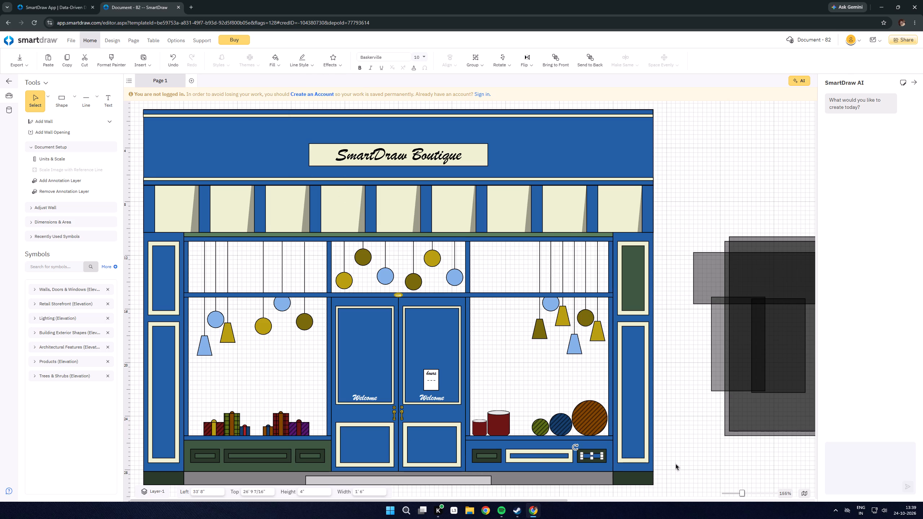
click(600, 449)
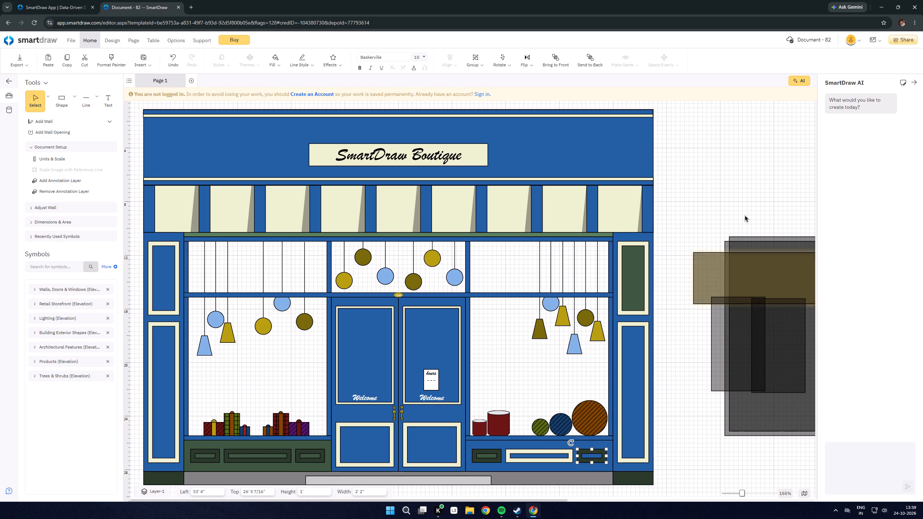
click(269, 56)
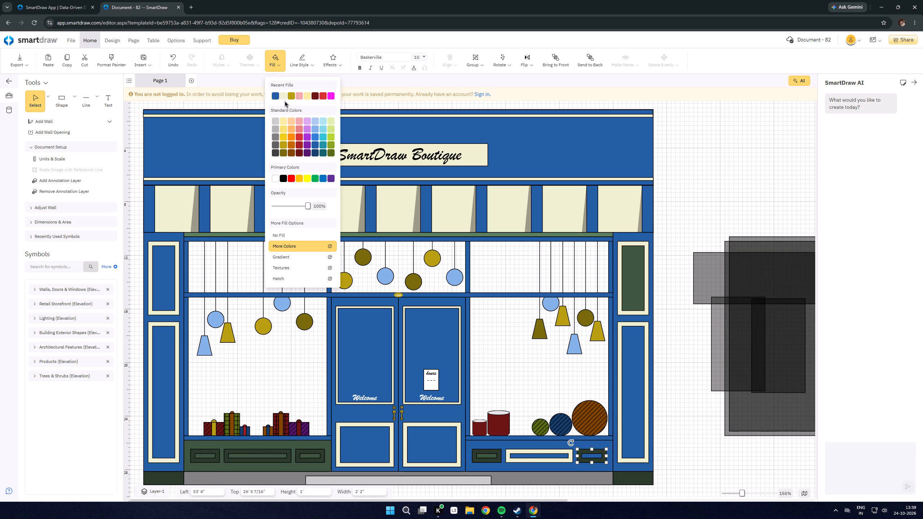
click(282, 95)
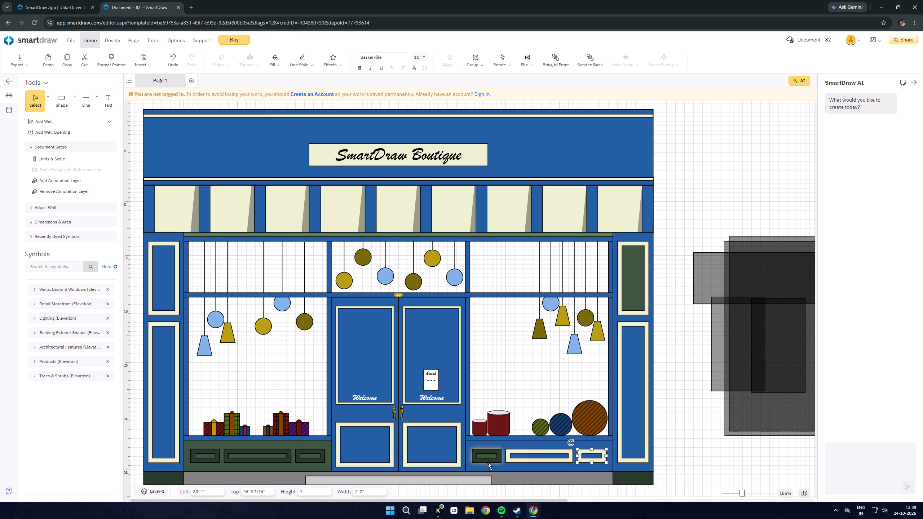
Fill the inner strip of the right base's small panel beside the door with the recent blue and its border with the recent cream.
click(488, 455)
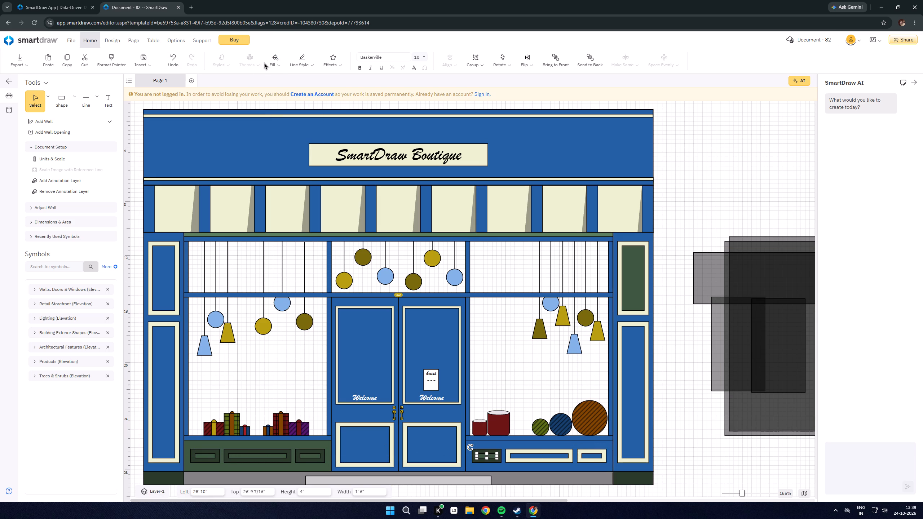
click(275, 63)
click(282, 95)
click(501, 451)
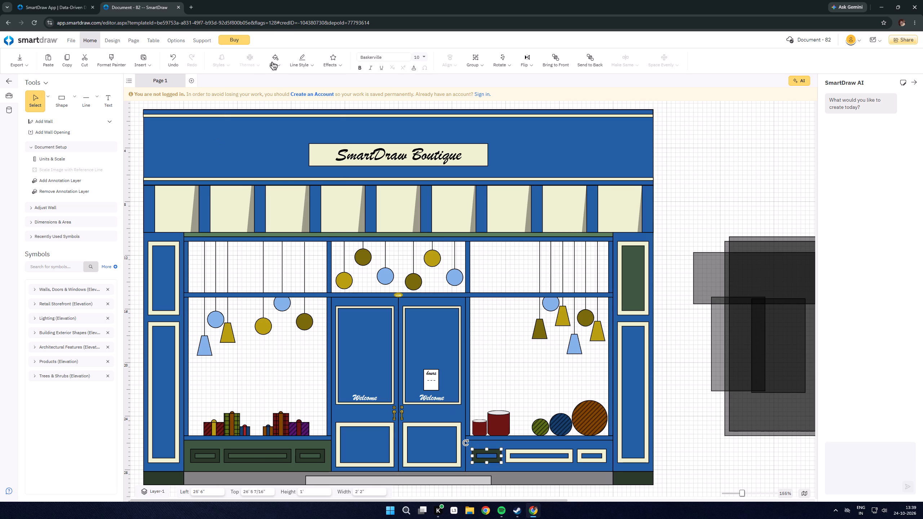
click(274, 60)
click(283, 98)
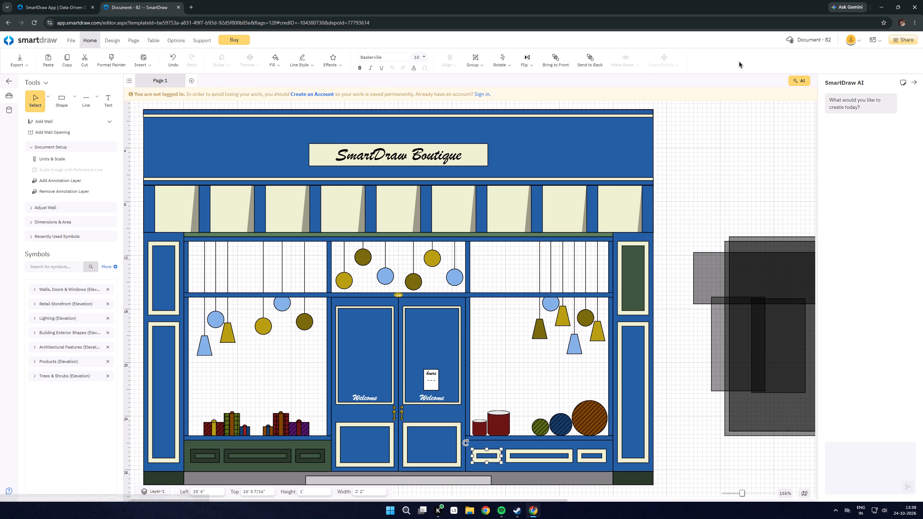
Fill the green base beneath the left display window with the recent blue.
click(213, 442)
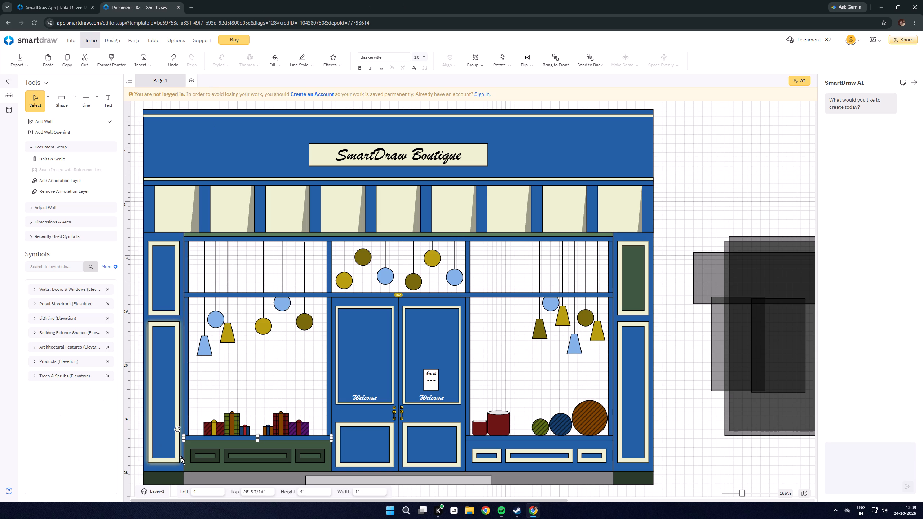
click(209, 443)
click(277, 56)
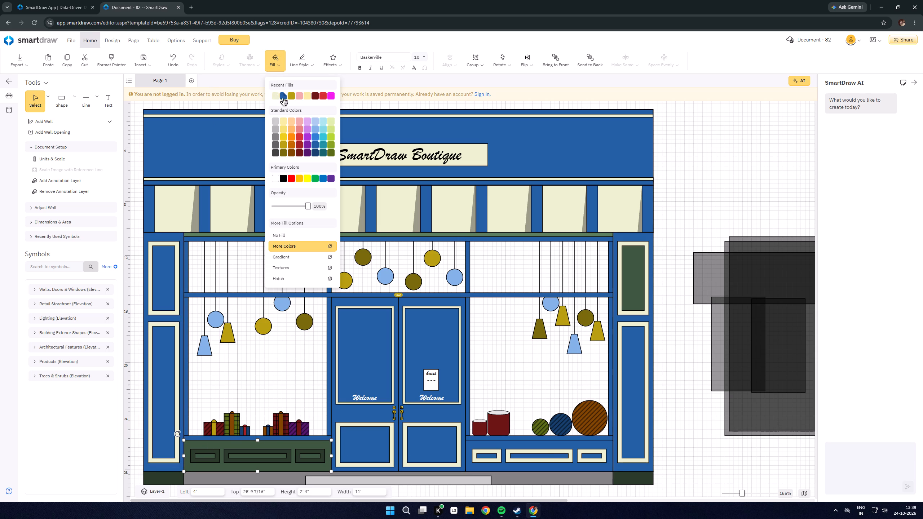
click(283, 96)
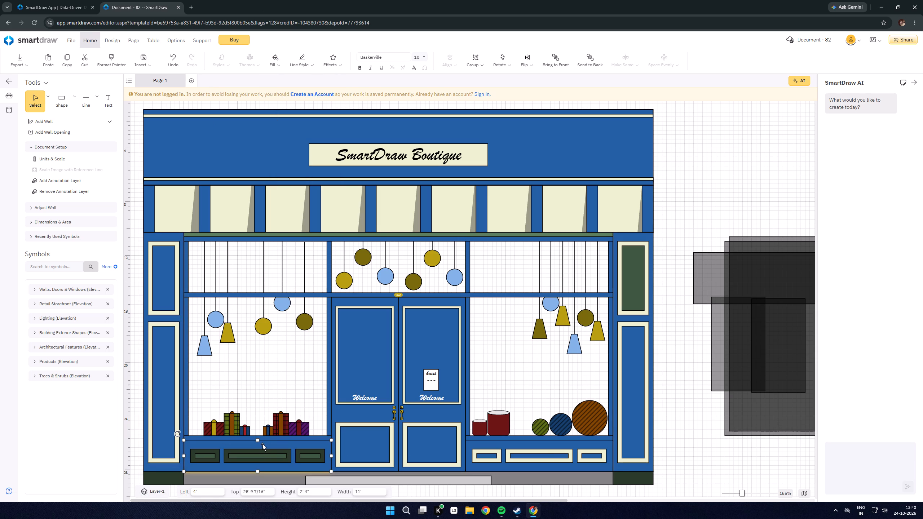
Fill the border of the left base's wide middle panel with the recent cream and its inner strip with the recent blue.
click(266, 449)
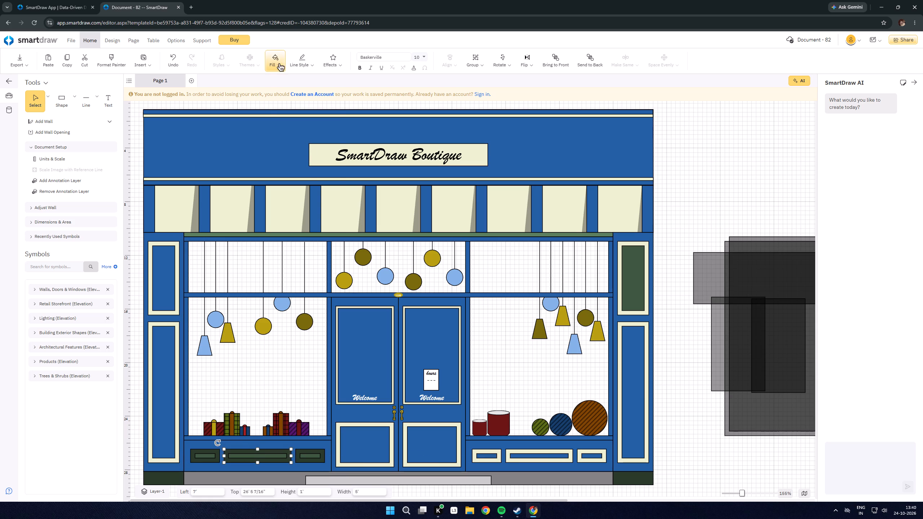
click(279, 59)
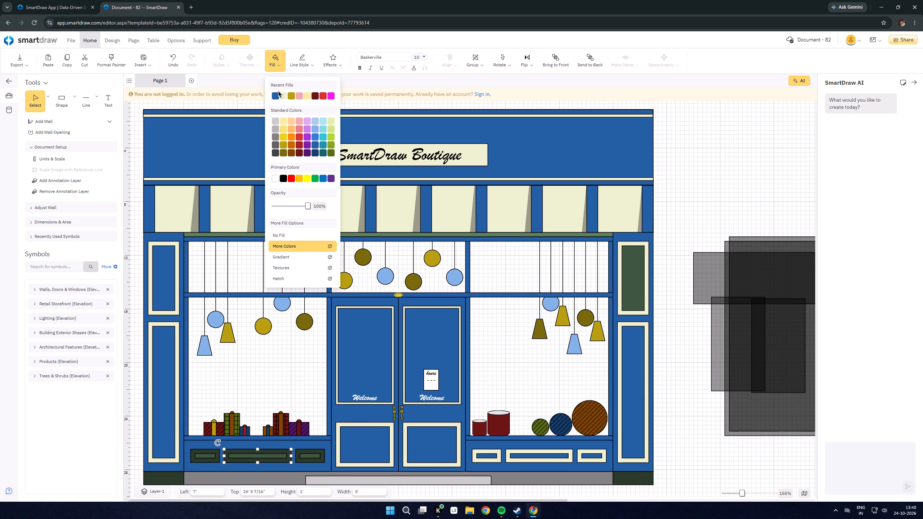
click(283, 96)
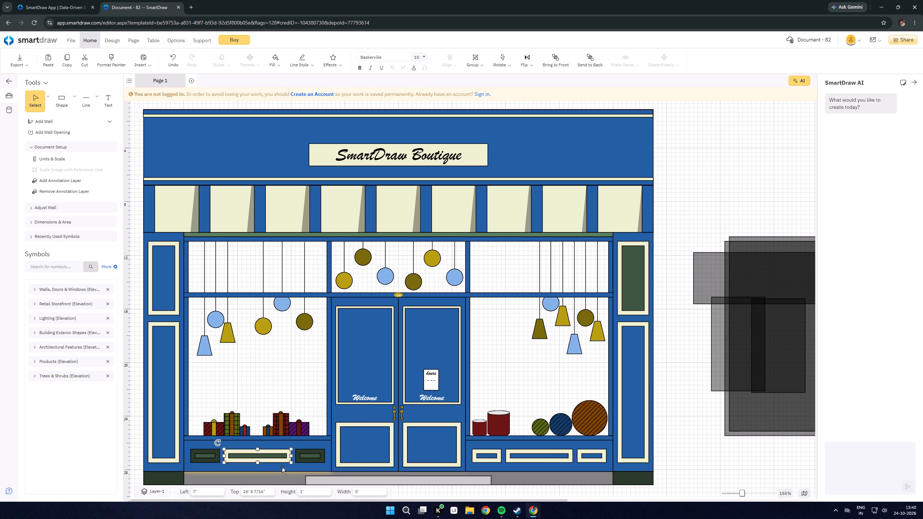
click(282, 454)
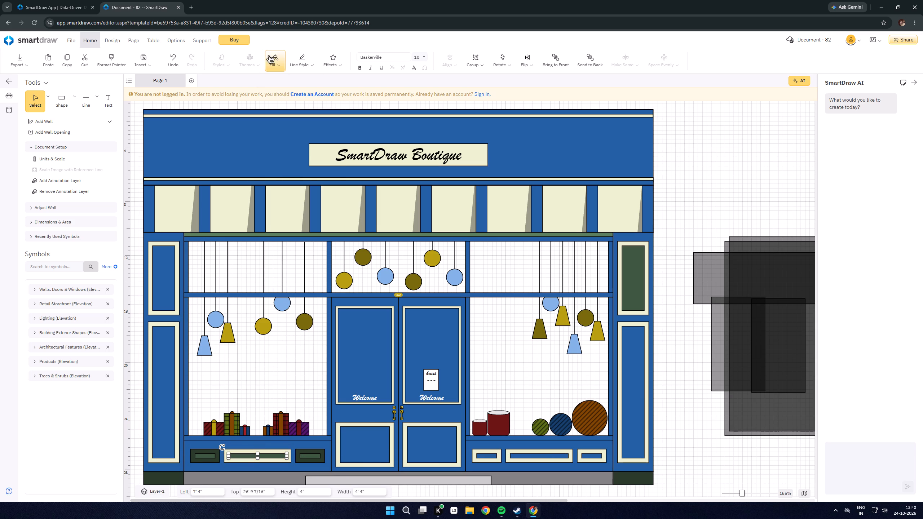
click(273, 54)
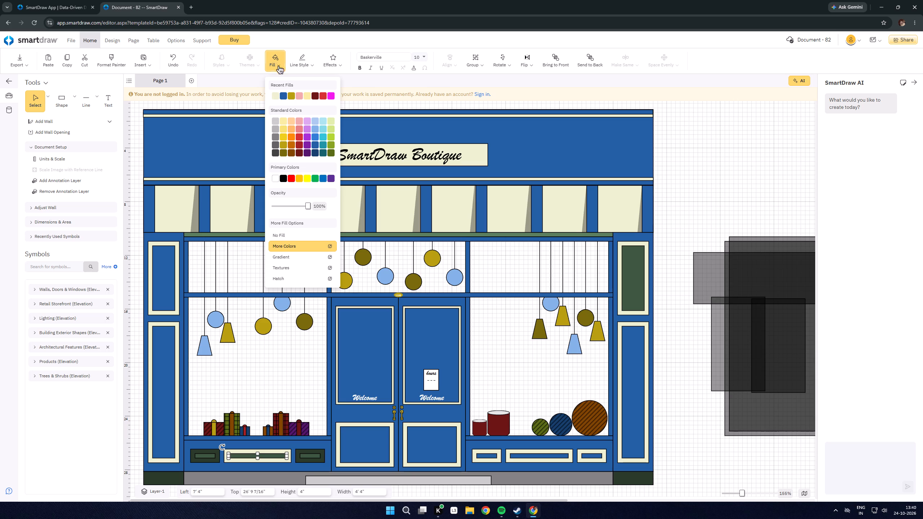
click(286, 97)
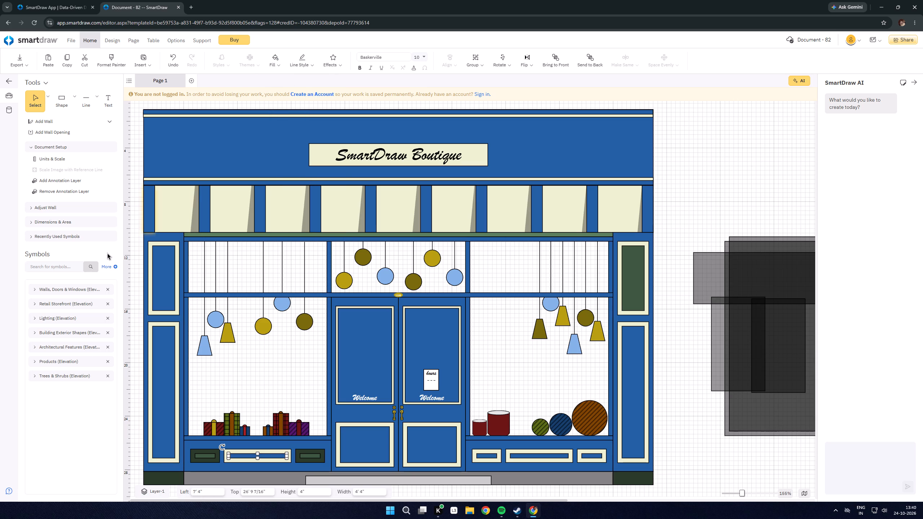
Fill the border of the left base's leftmost small panel with the recent cream and its inner strip with the recent blue.
click(195, 449)
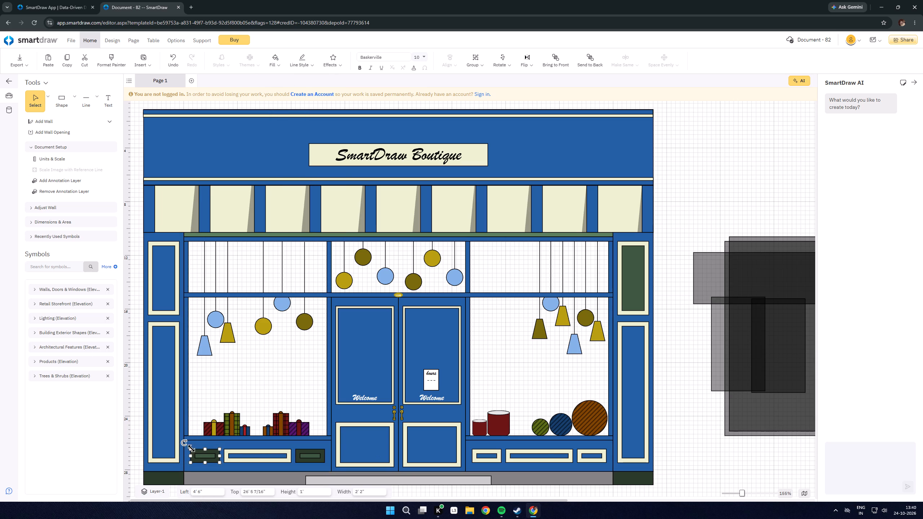
click(274, 56)
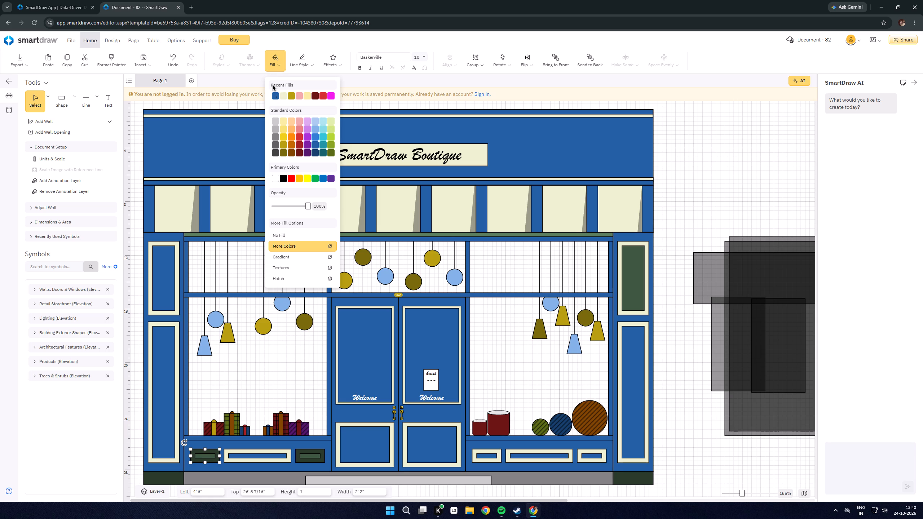
click(283, 98)
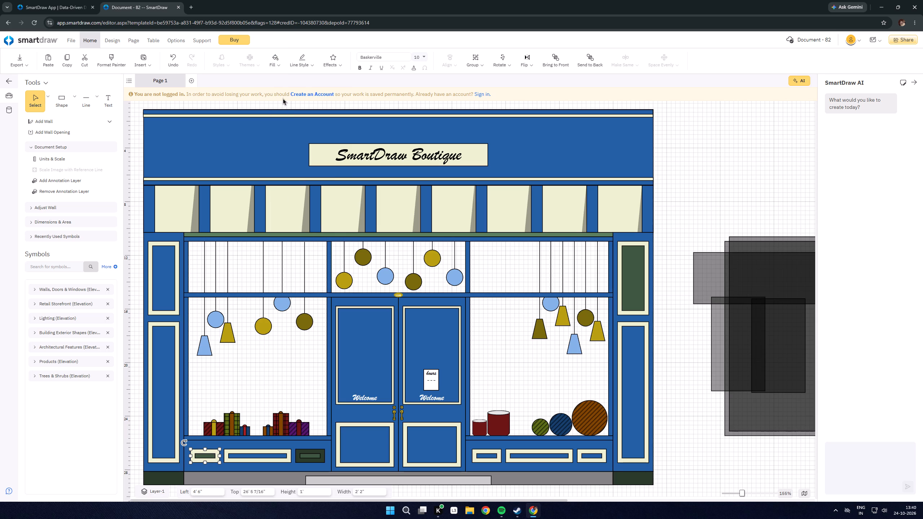
click(208, 457)
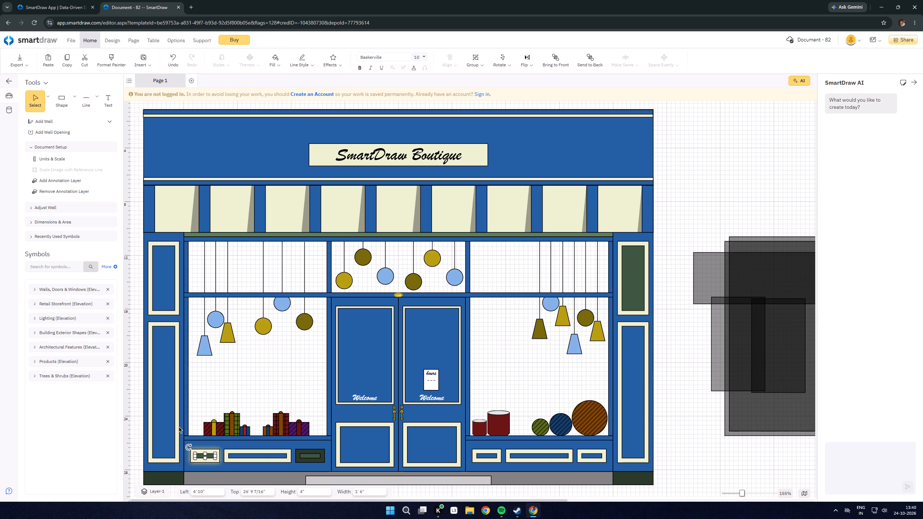
click(275, 56)
click(284, 97)
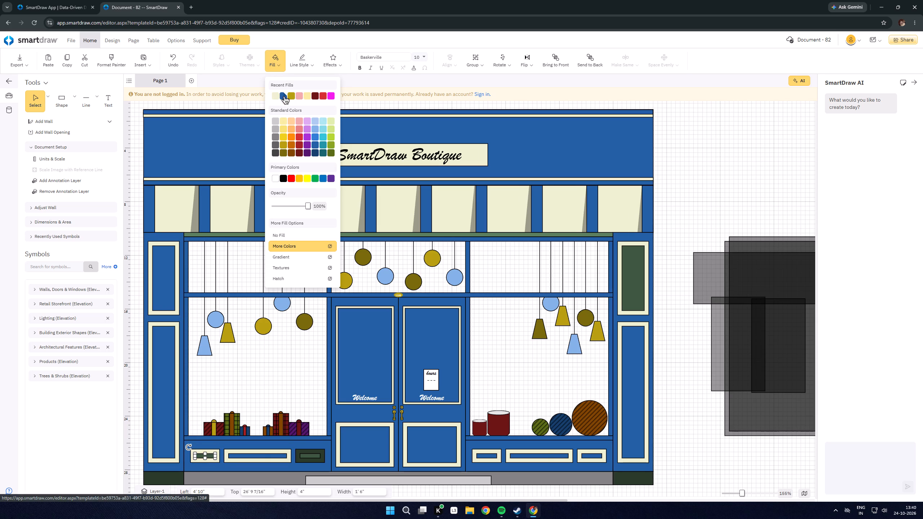
Fill the border of the left base's small panel beside the door with the recent cream and its inner strip with the recent blue.
click(317, 451)
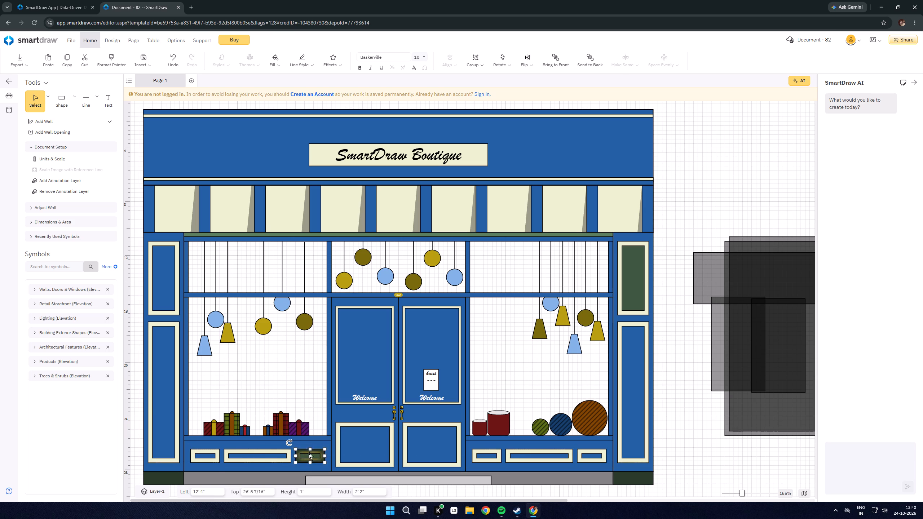
click(269, 64)
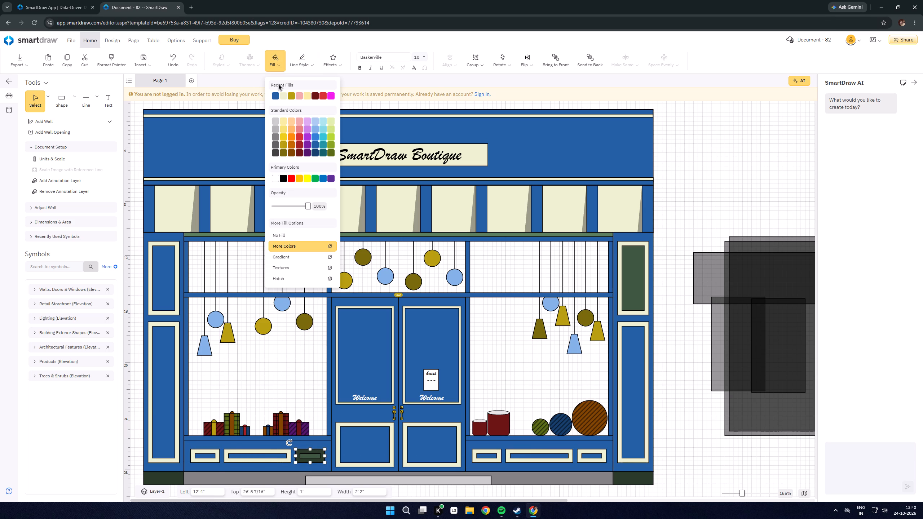
click(282, 95)
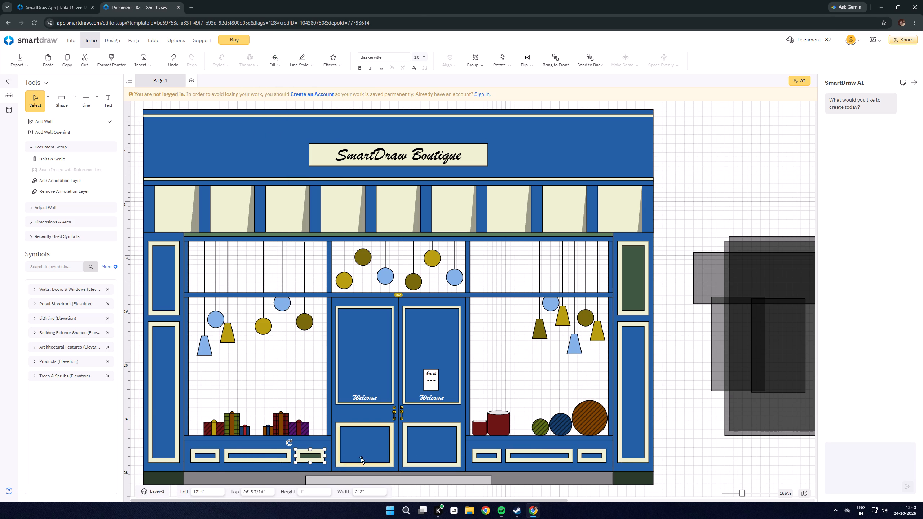
click(316, 457)
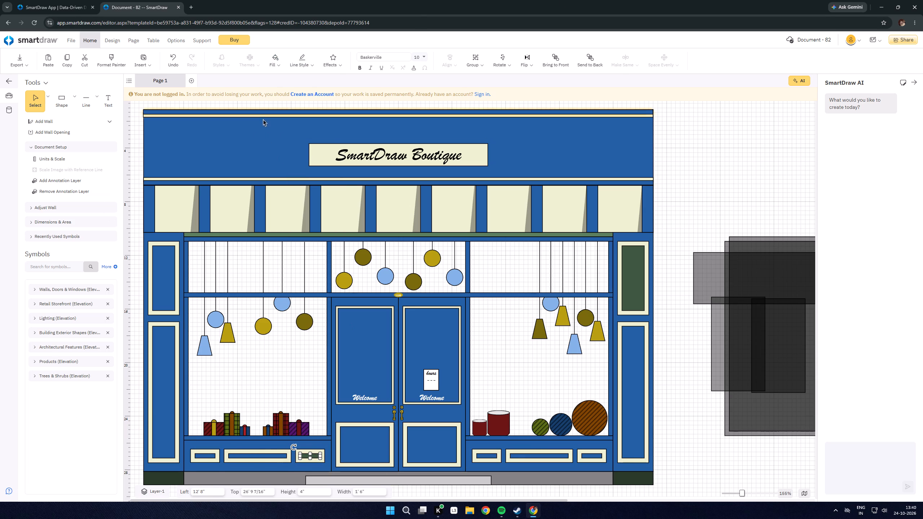
click(271, 65)
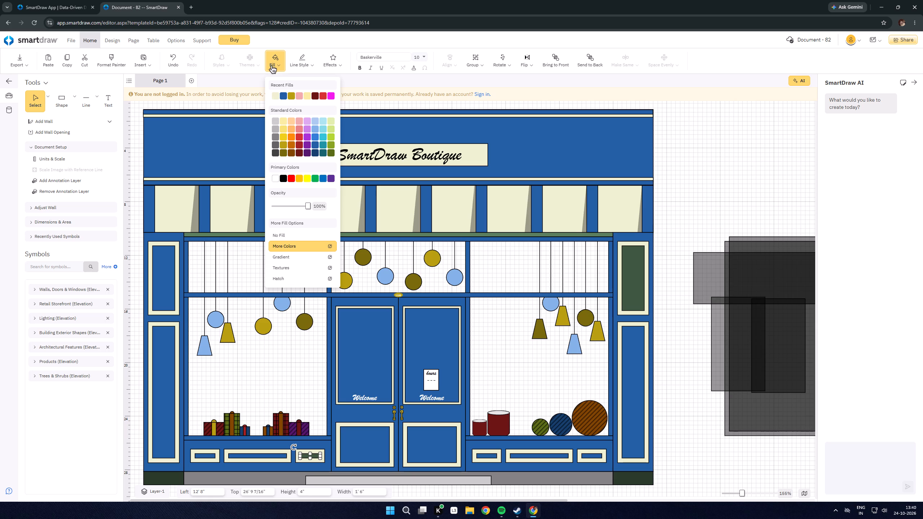
click(282, 96)
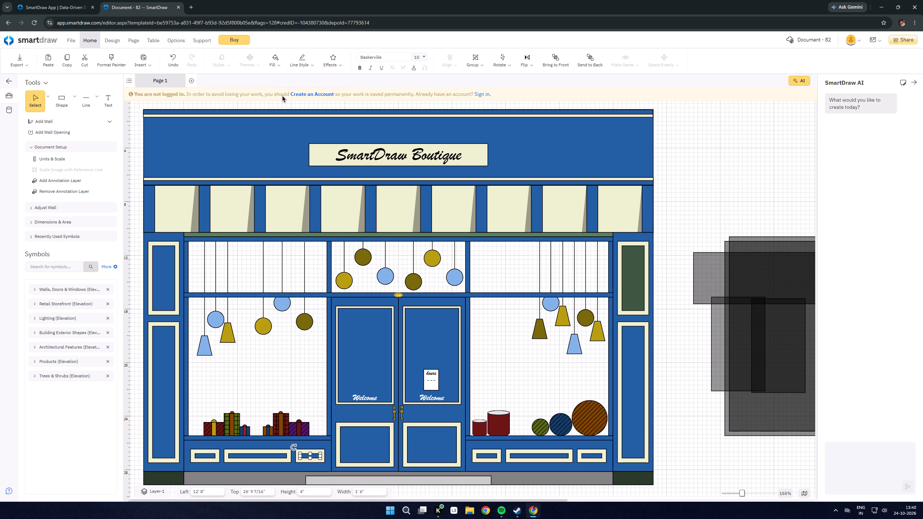
Fill the long grey plinth under the storefront with the recent blue and the light grey doorstep with the recent cream.
click(562, 480)
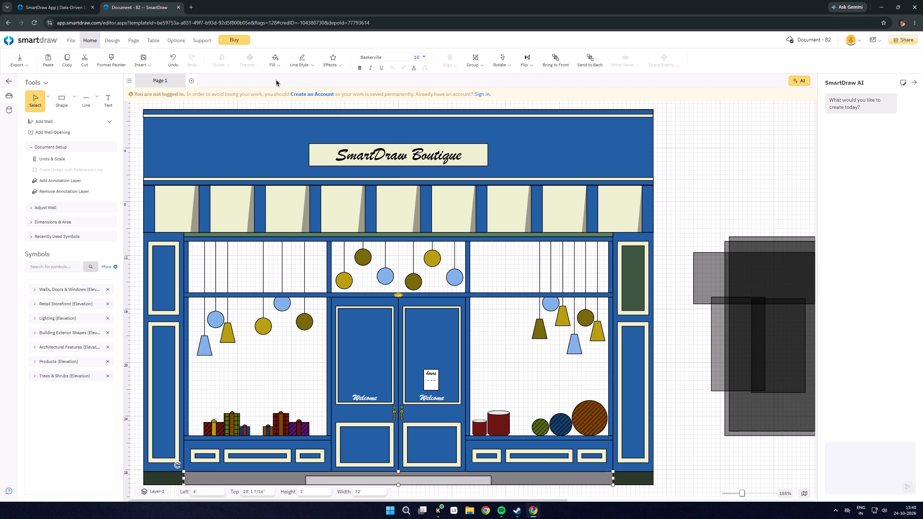
click(270, 61)
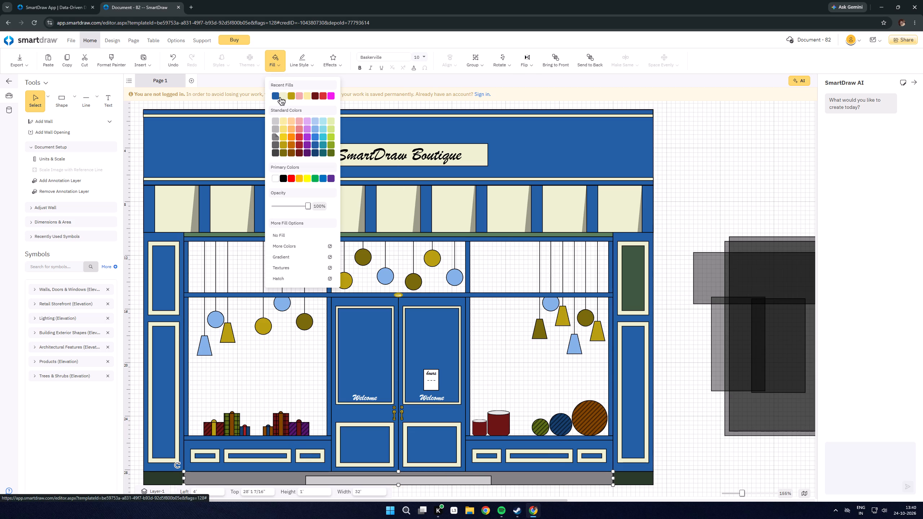
click(277, 97)
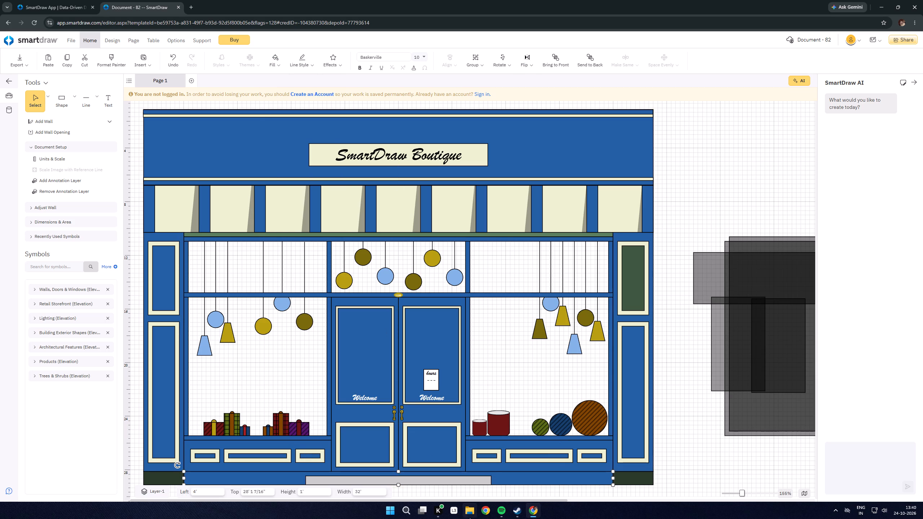
click(460, 481)
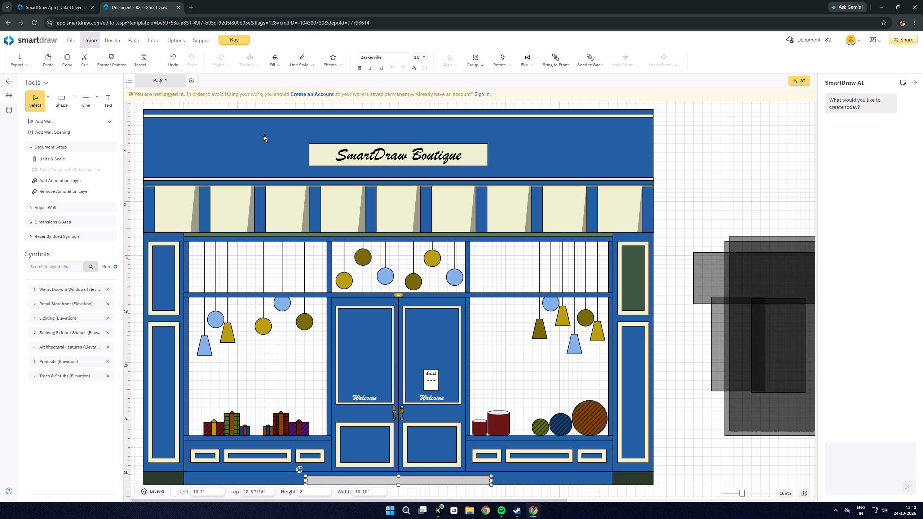
click(274, 61)
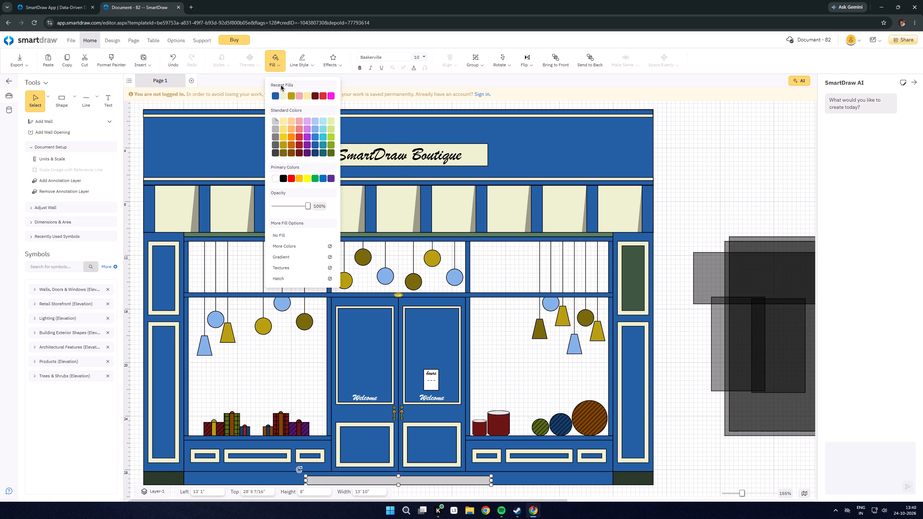
click(285, 98)
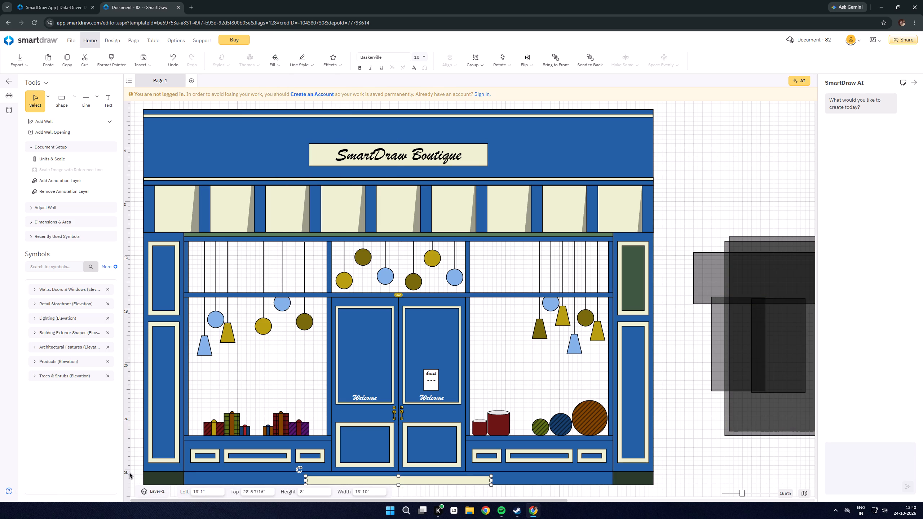
Fill the dark green foot blocks beneath the left and right pillars with the recent cream.
click(153, 474)
click(281, 62)
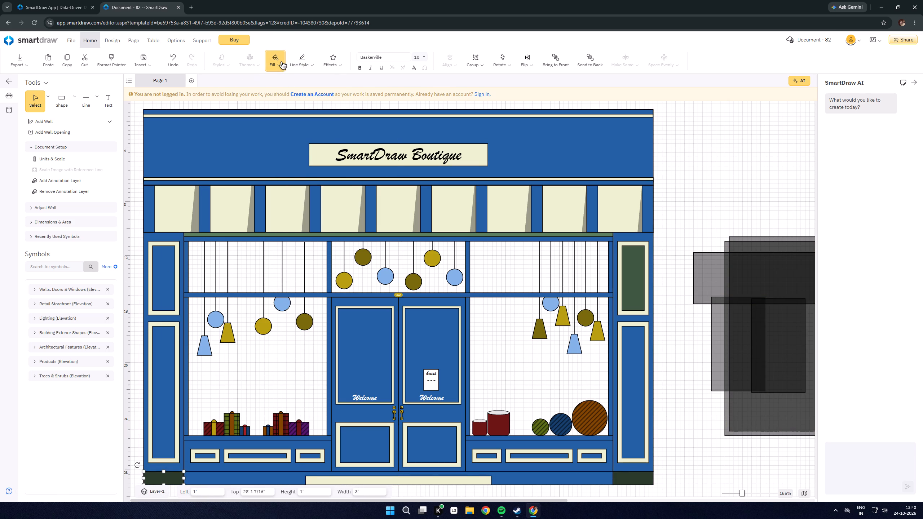
click(274, 98)
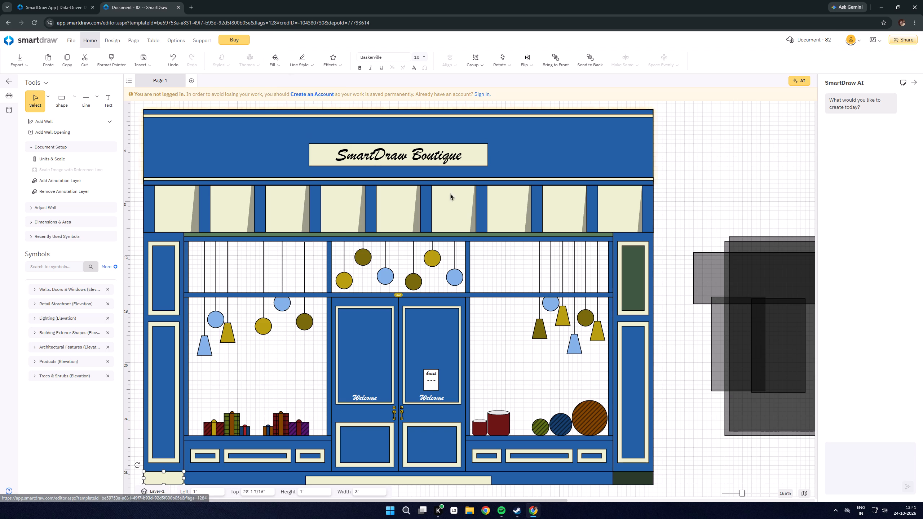
click(642, 484)
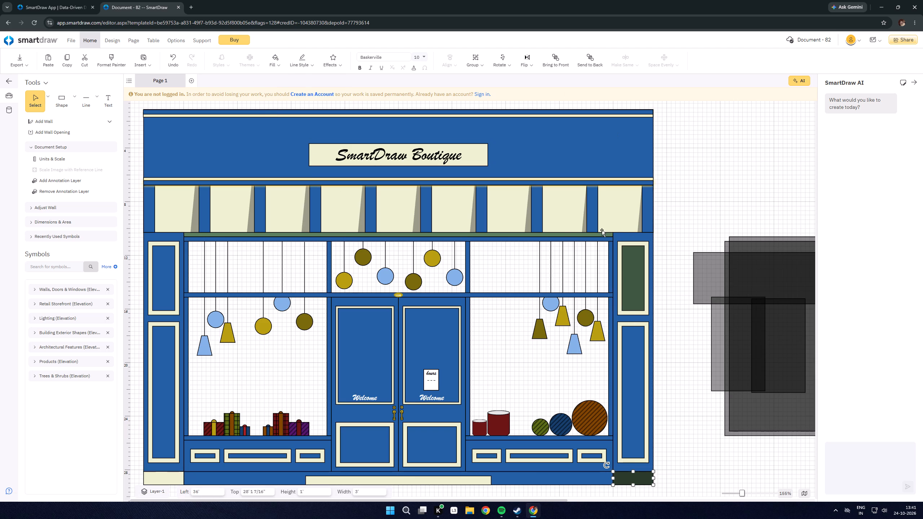
click(277, 67)
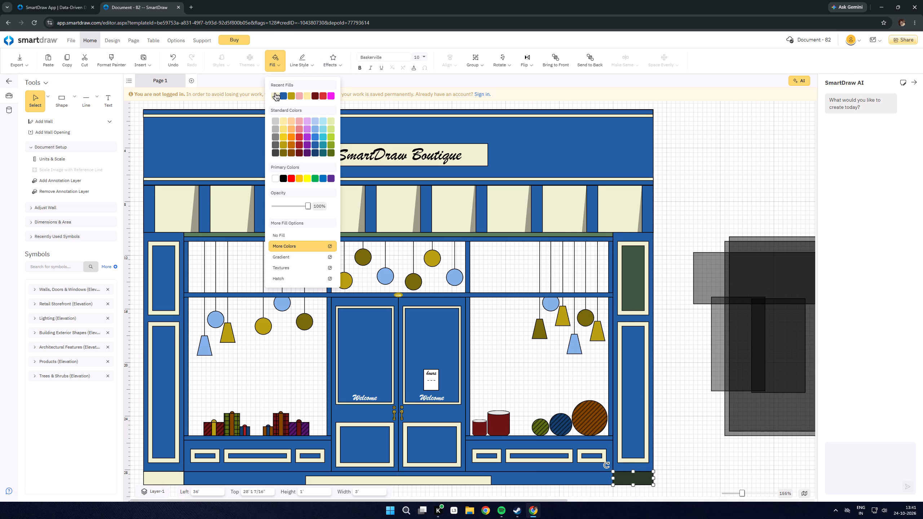
click(275, 94)
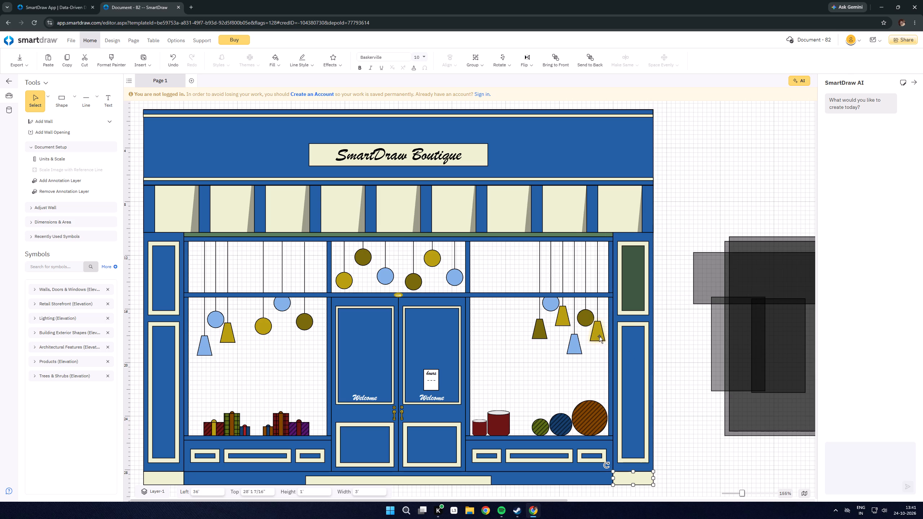
In the right display window, fill the olive cone-shaped pendant with the recent magenta and the olive ball pendant with dark teal.
click(540, 329)
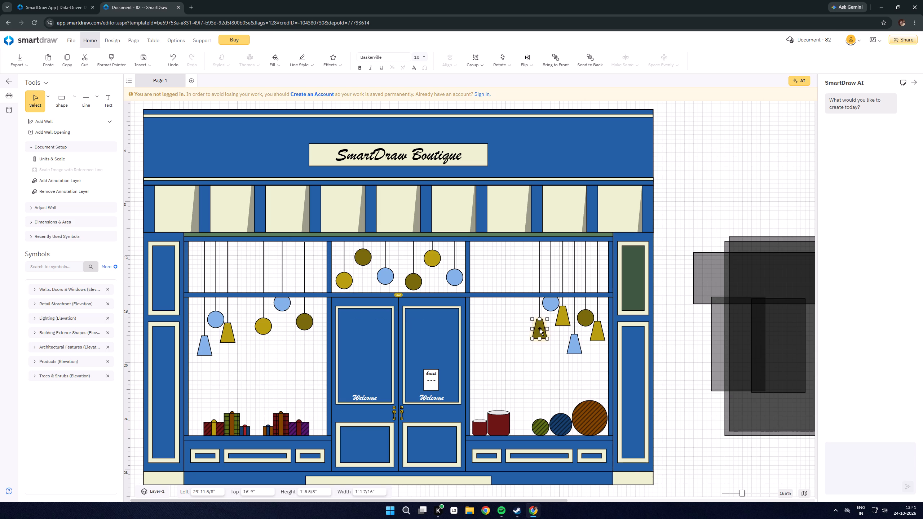
click(278, 68)
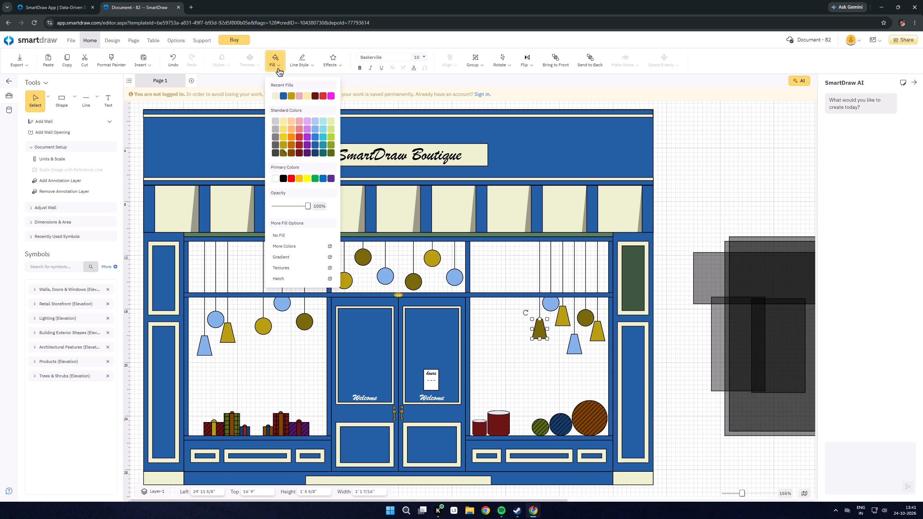
click(333, 97)
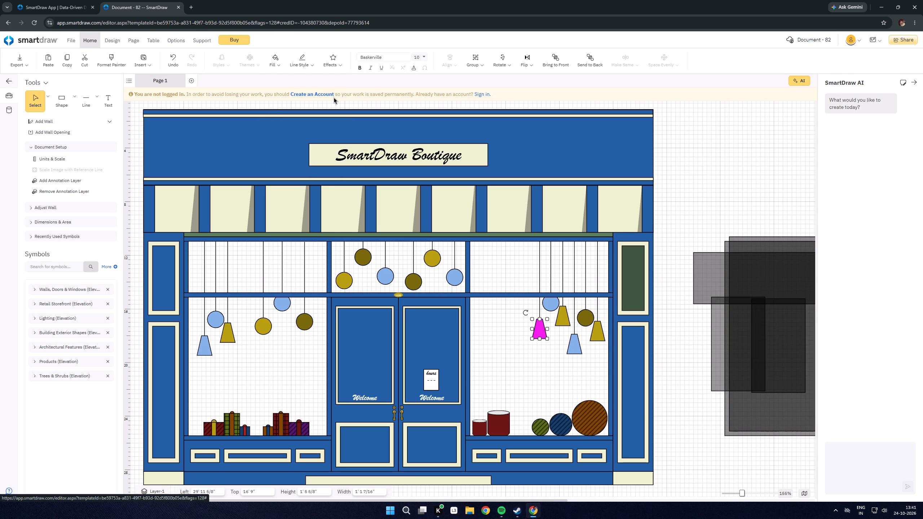
click(592, 319)
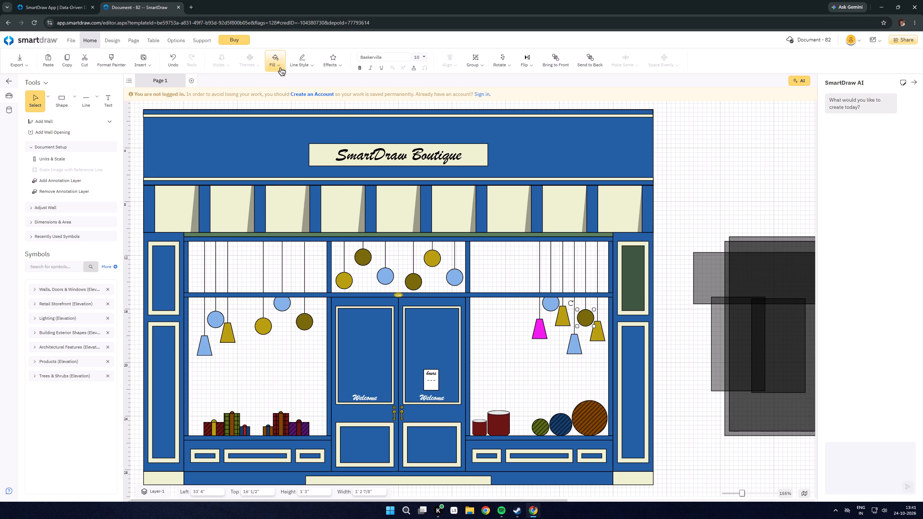
click(280, 68)
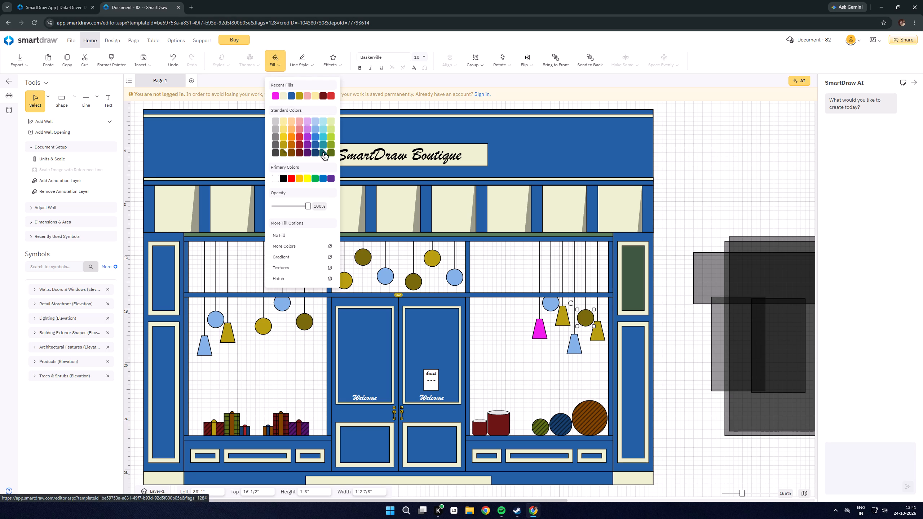
click(323, 153)
In the right display window, fill the light blue ball pendant with light pink and the rightmost gold cone-shaped pendant with teal.
click(555, 306)
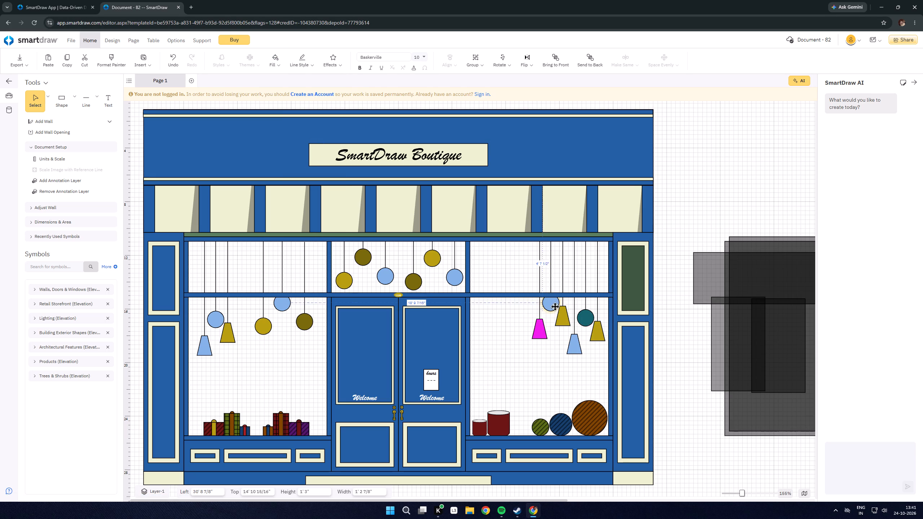
click(276, 62)
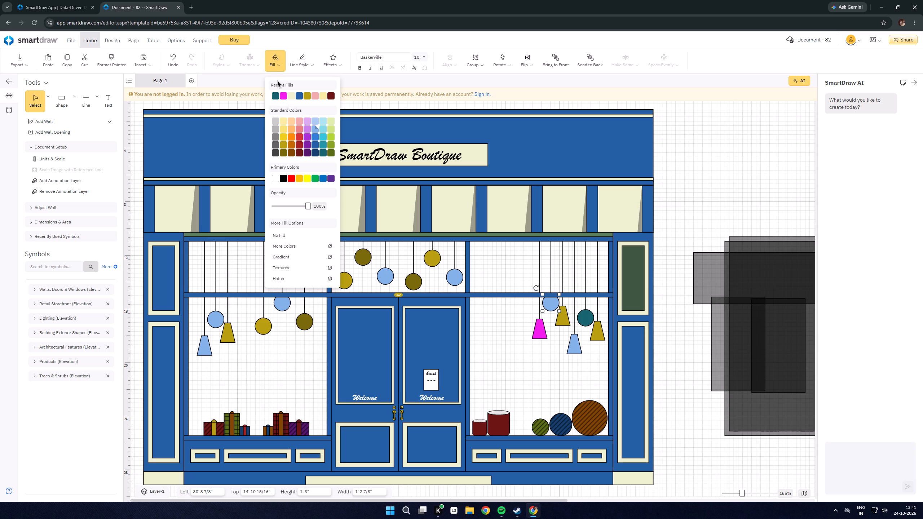
click(301, 121)
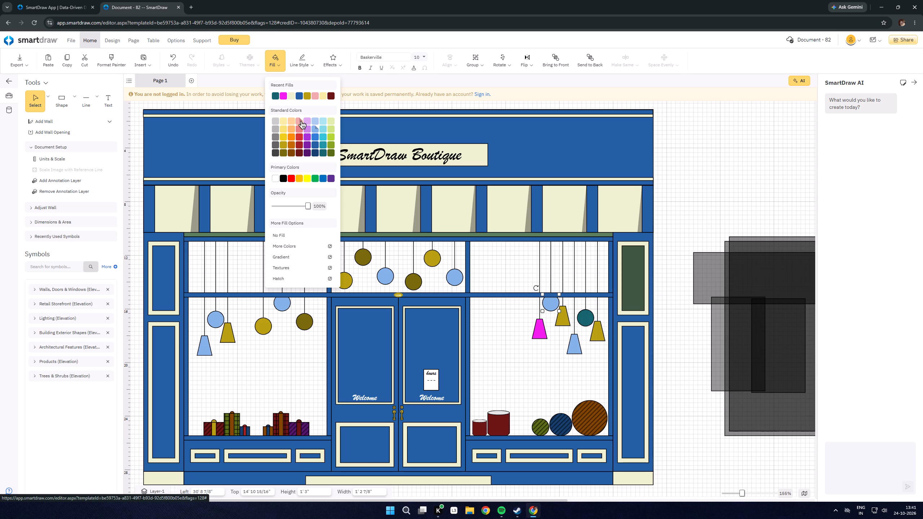
click(601, 339)
click(276, 63)
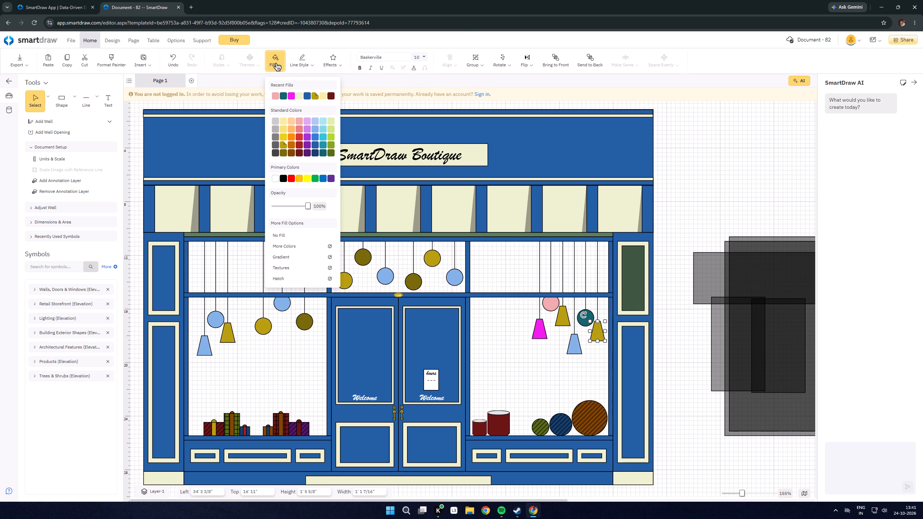
click(326, 146)
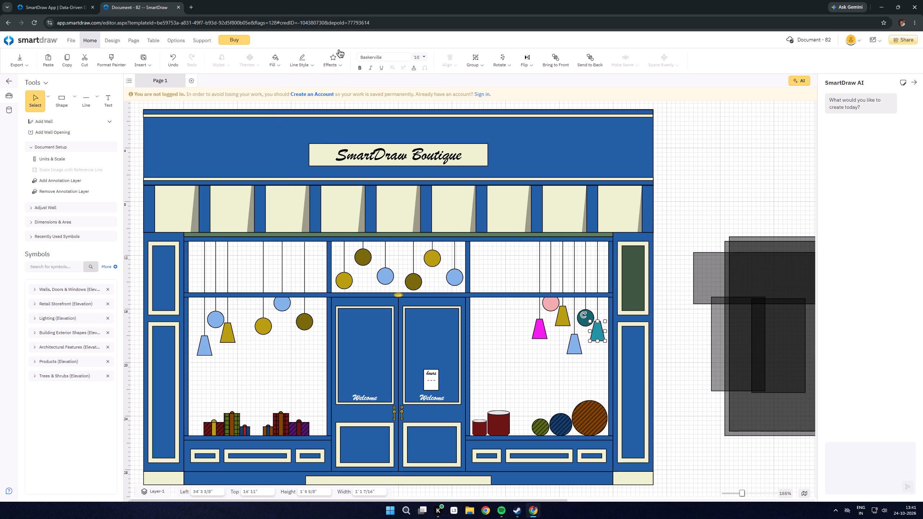
Select the upper dark olive ball pendant in the window above the left door for recoloring.
click(357, 258)
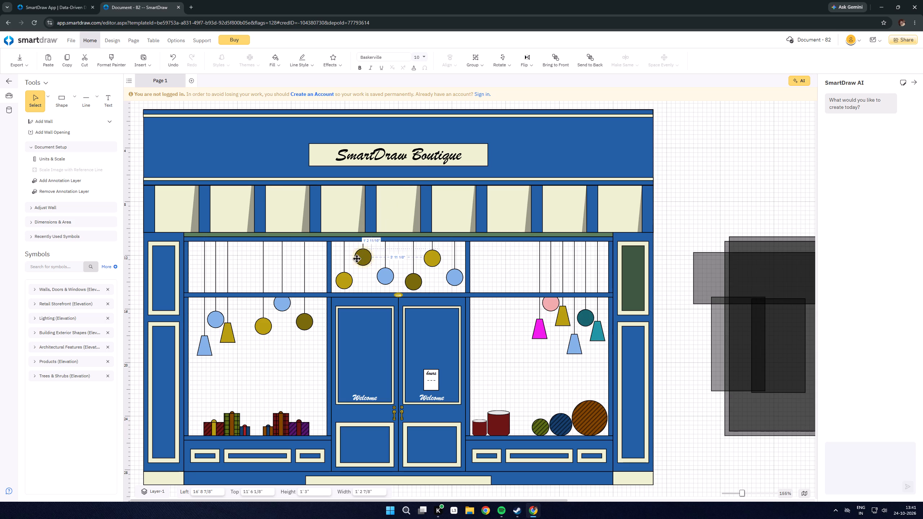
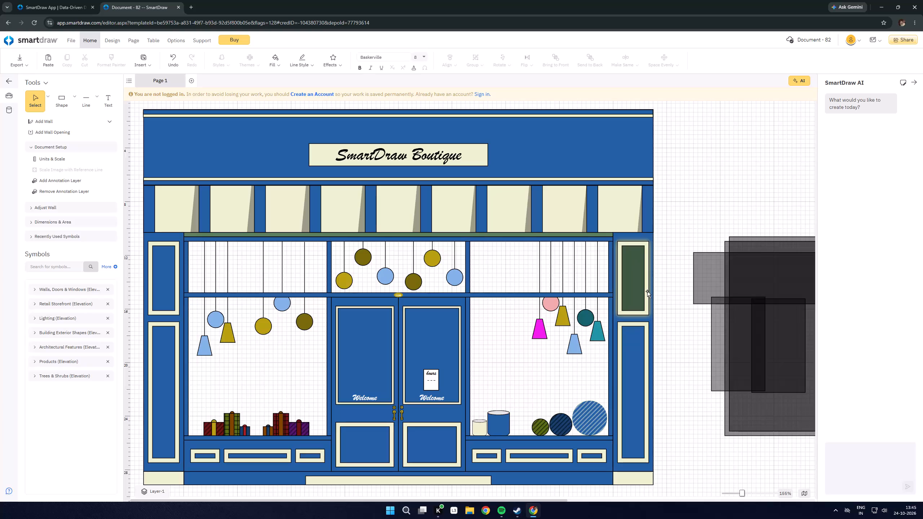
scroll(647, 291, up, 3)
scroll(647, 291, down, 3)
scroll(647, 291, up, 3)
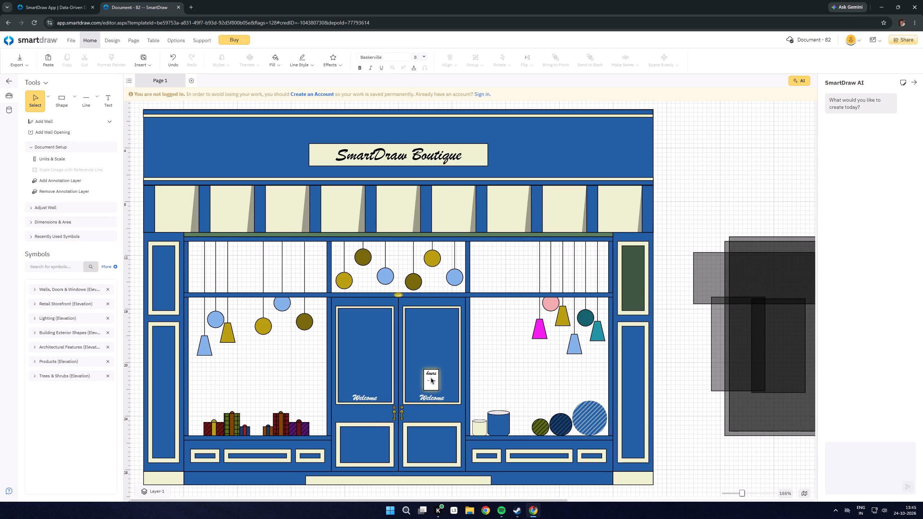
Try cream, light pink, red and magenta fills on the right door's hours sign, and finish with dark olive.
click(431, 377)
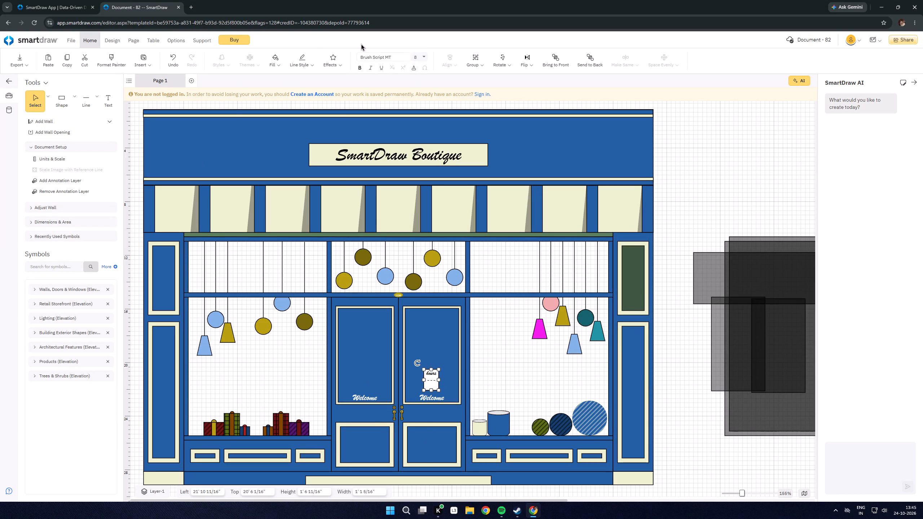
click(278, 63)
click(275, 96)
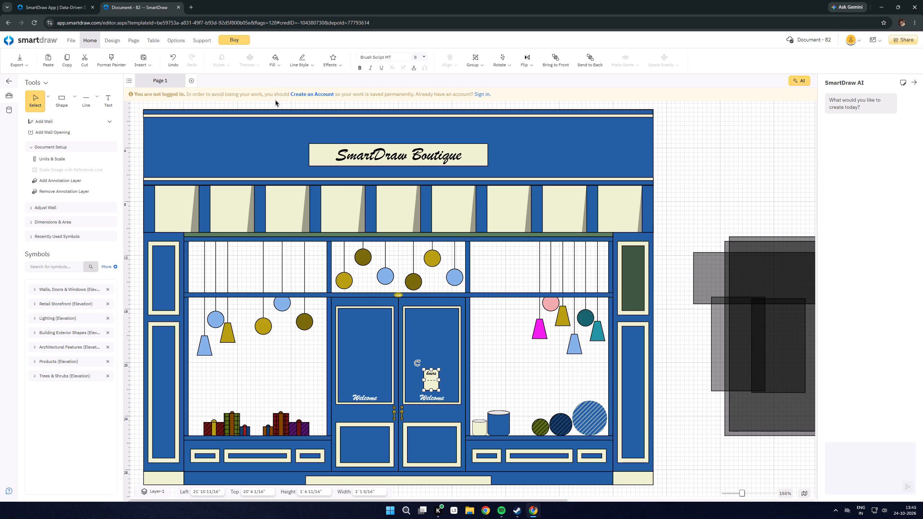
click(275, 63)
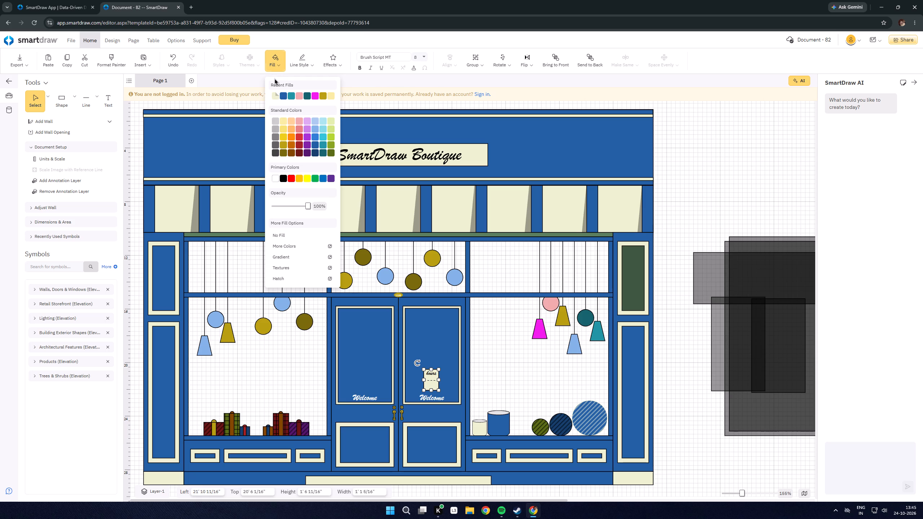
click(302, 121)
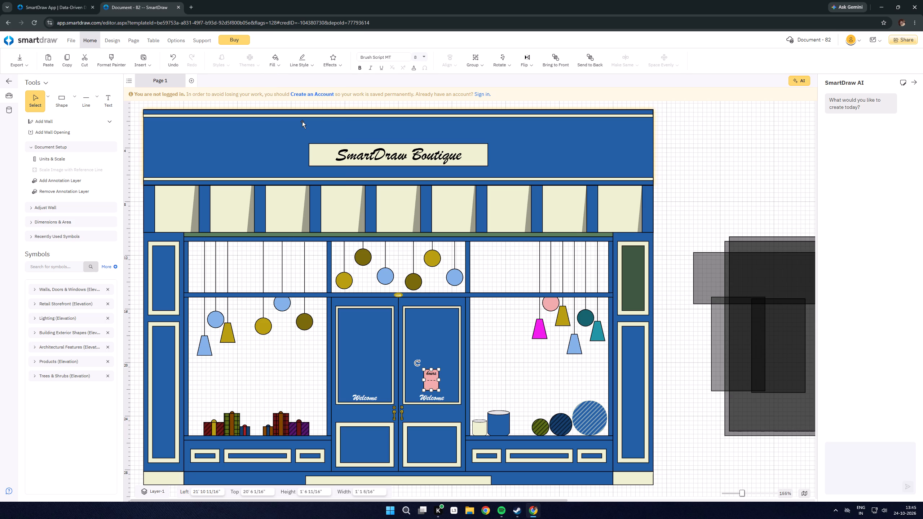
click(277, 61)
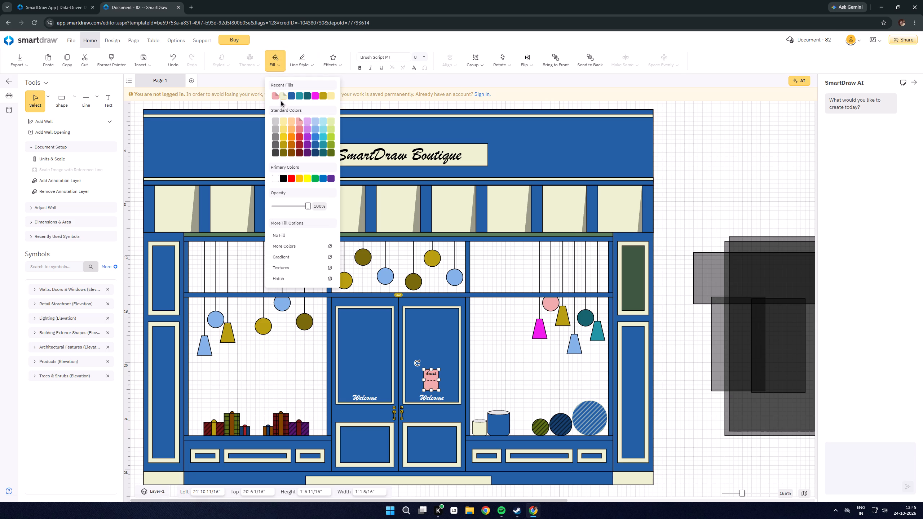
click(299, 138)
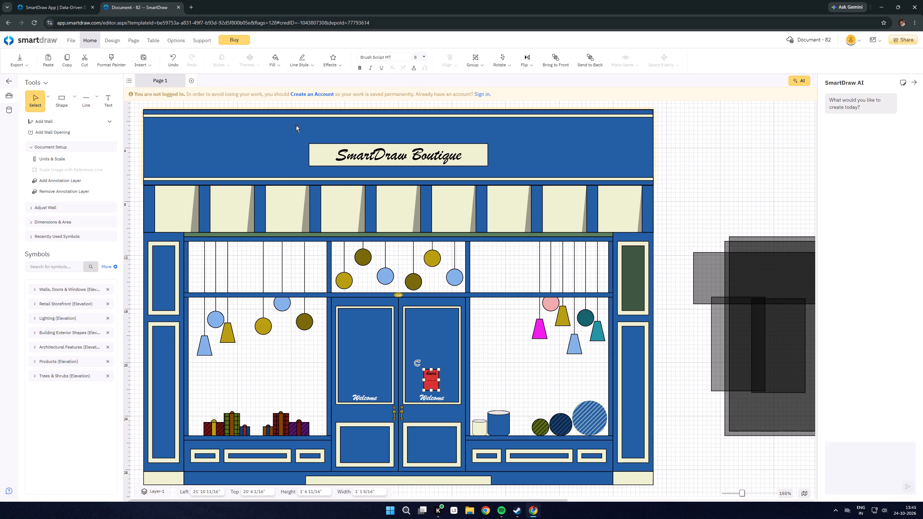
click(275, 64)
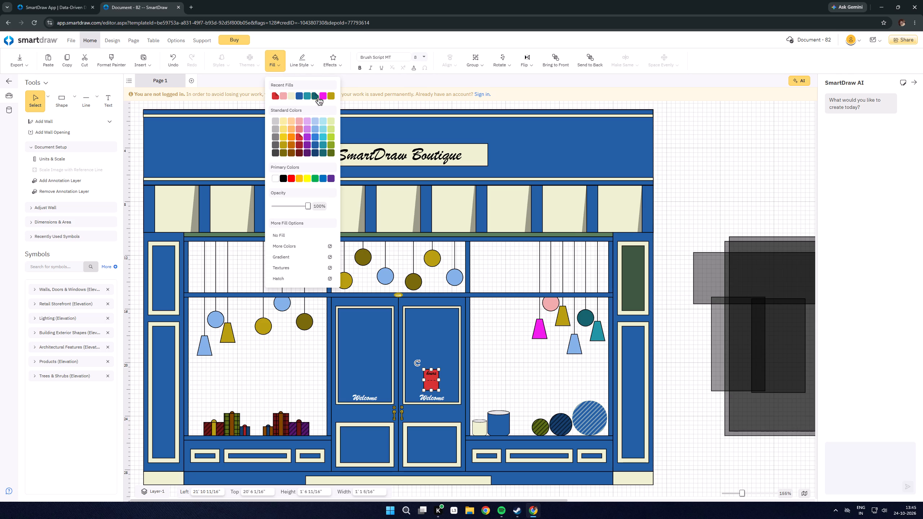
click(323, 97)
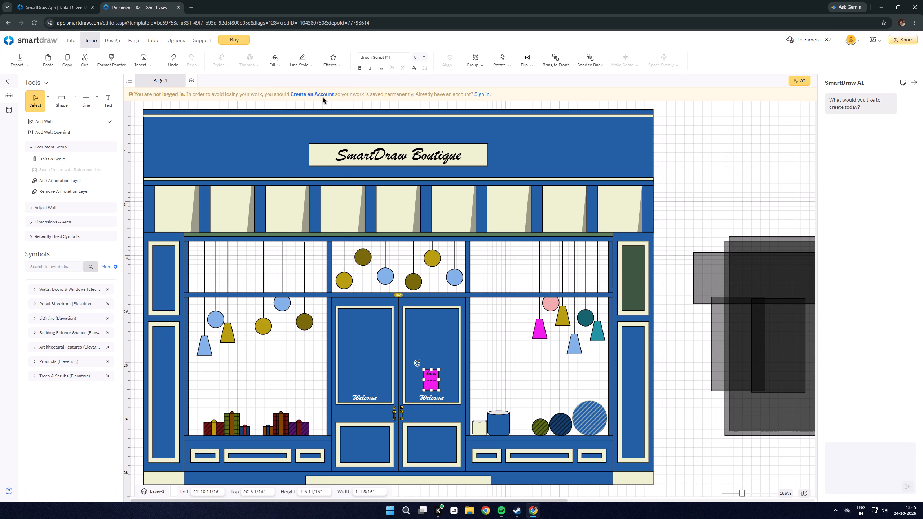
click(273, 61)
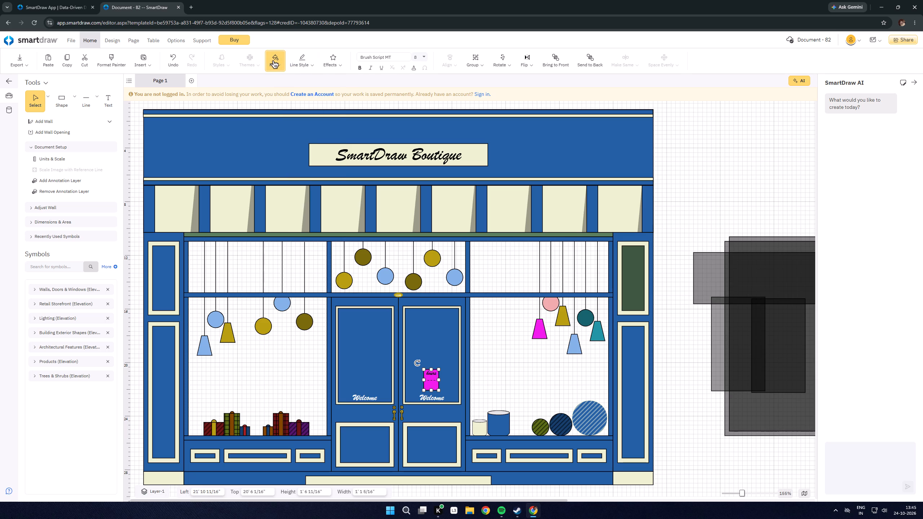
click(284, 156)
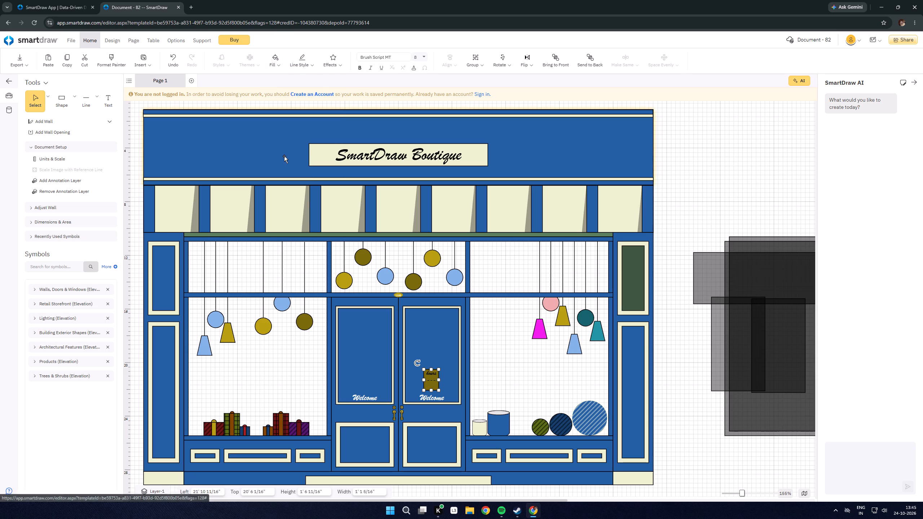
click(273, 63)
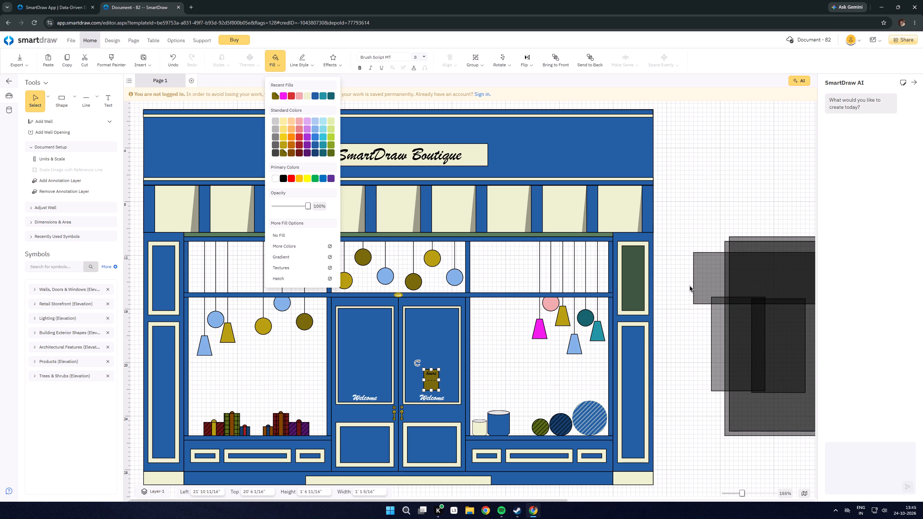
In the window above the doors, fill the upper dark olive ball pendant with teal and the lower one with blue.
click(362, 258)
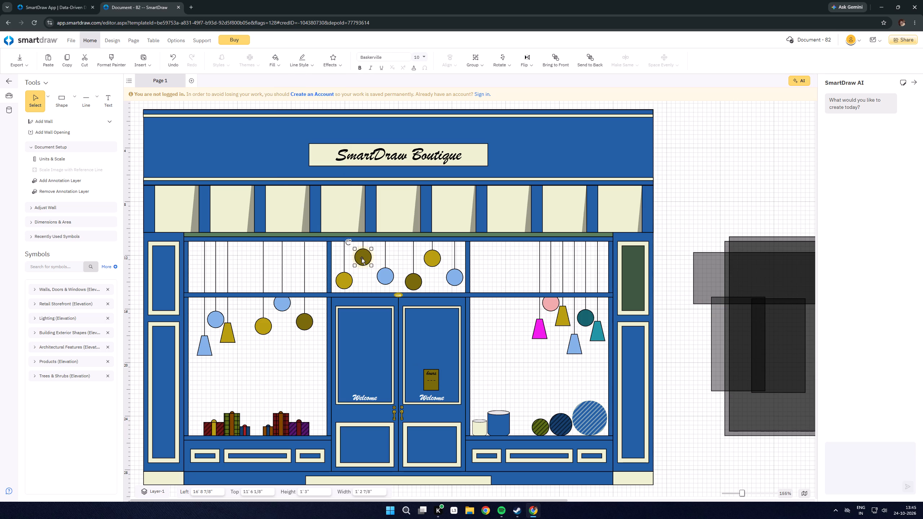
click(271, 64)
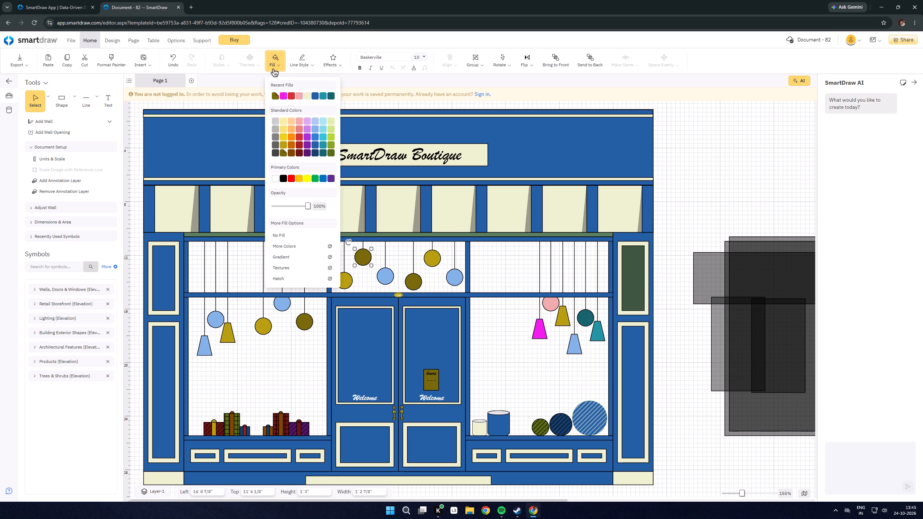
click(326, 97)
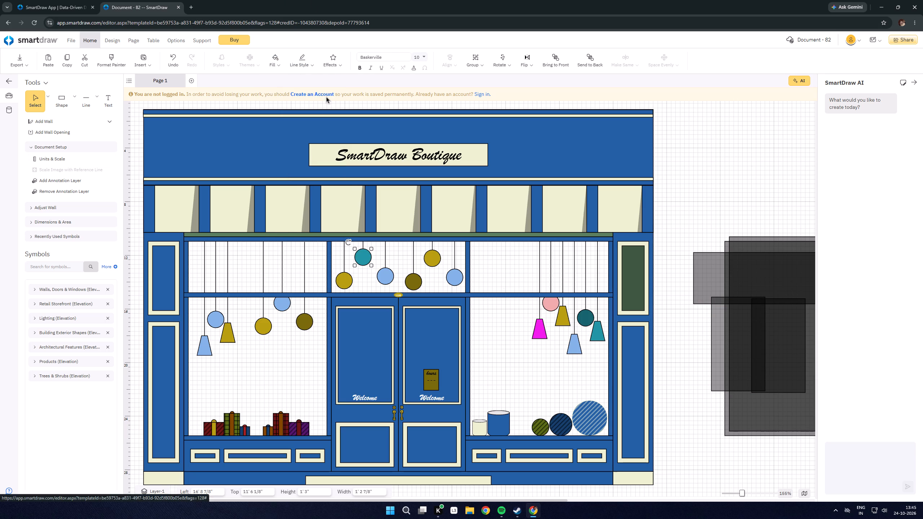
click(421, 279)
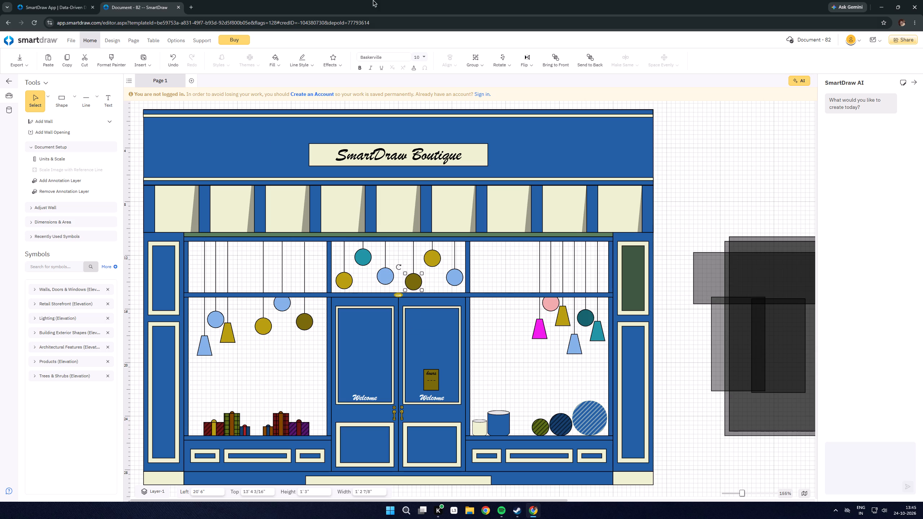
click(277, 57)
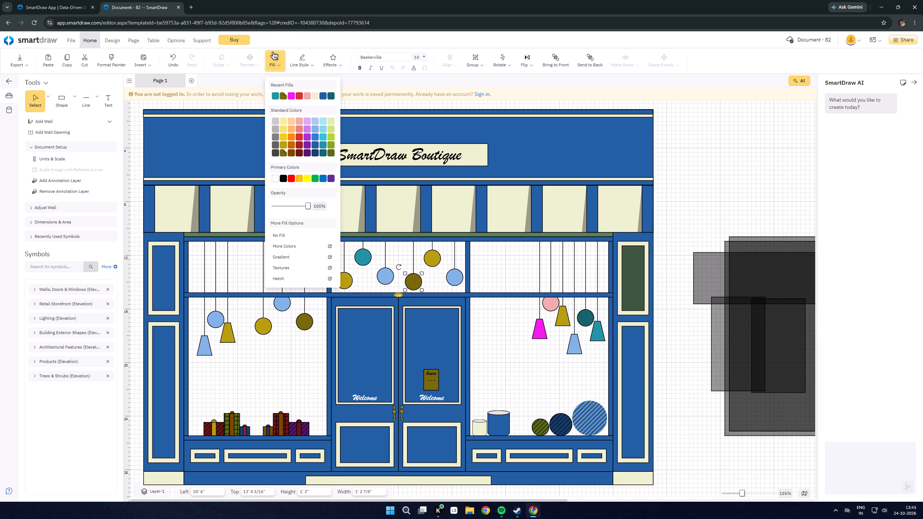
click(314, 143)
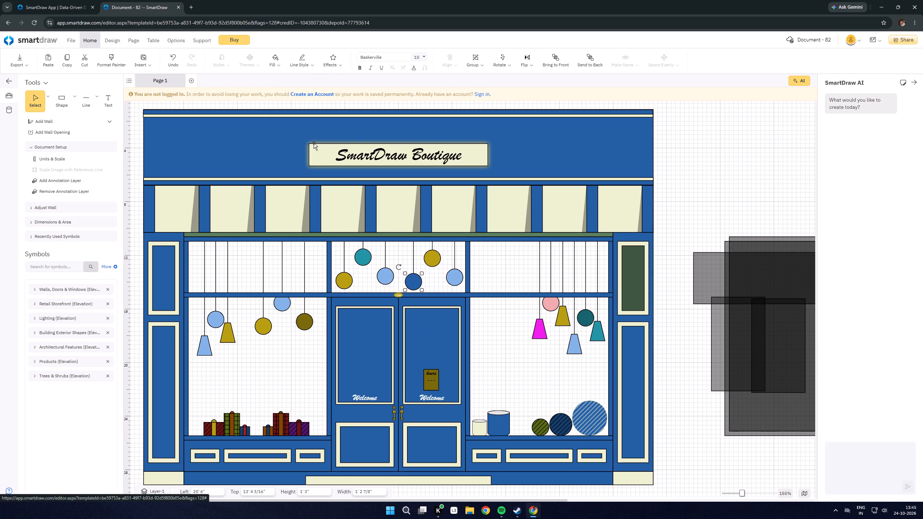
Above the doors, fill the upper gold ball pendant with light pink and the light blue ball beside the teal one with dark green.
click(431, 263)
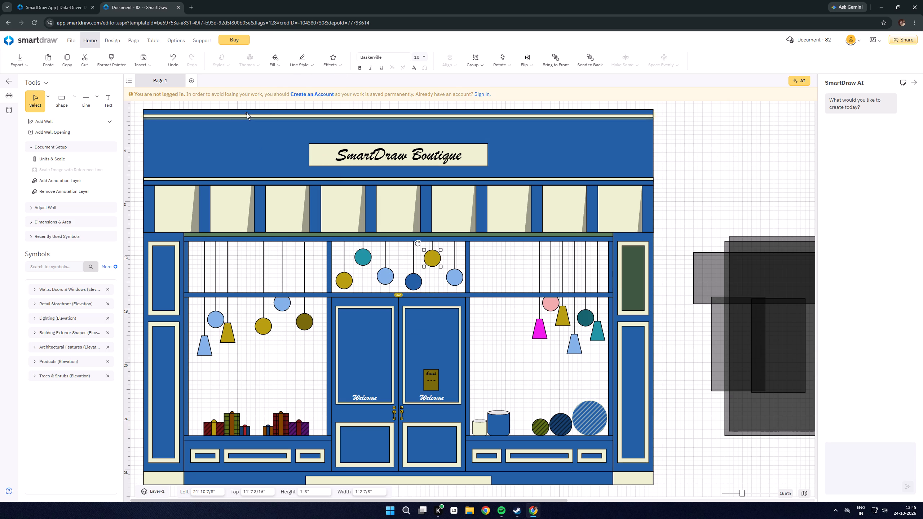
click(275, 67)
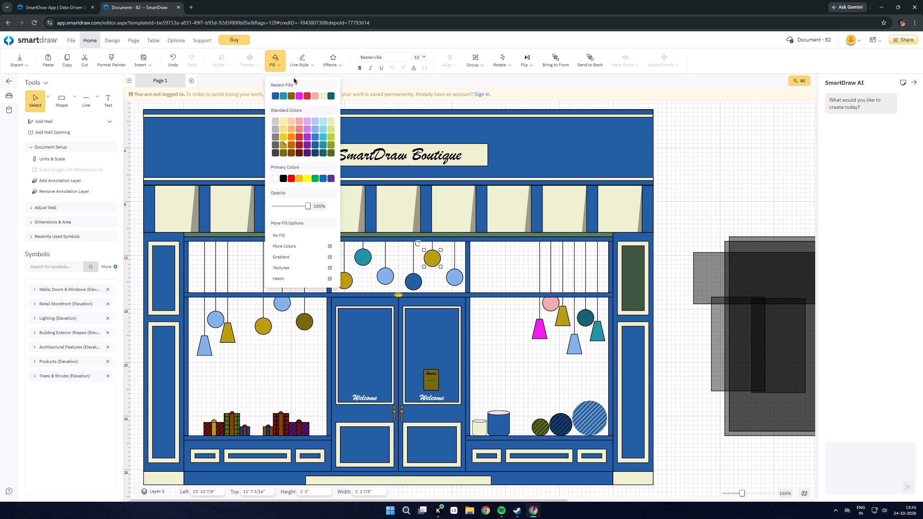
click(315, 94)
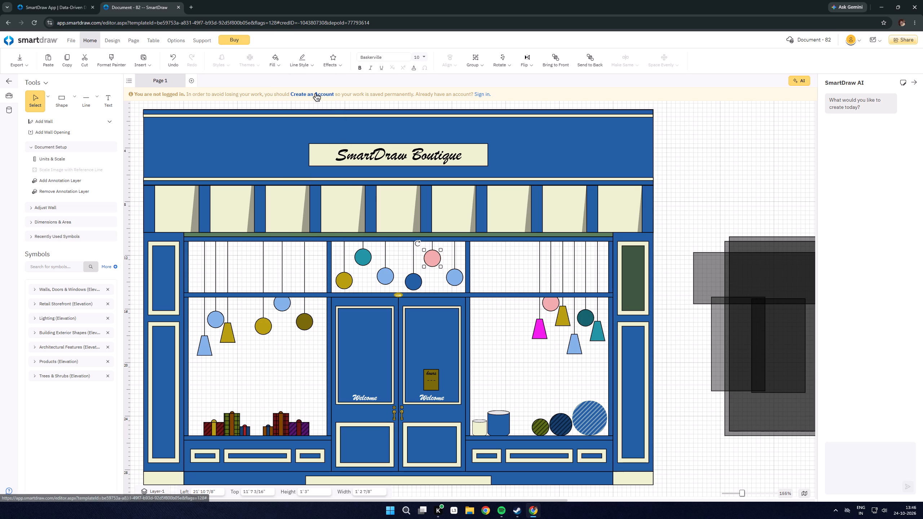
click(380, 276)
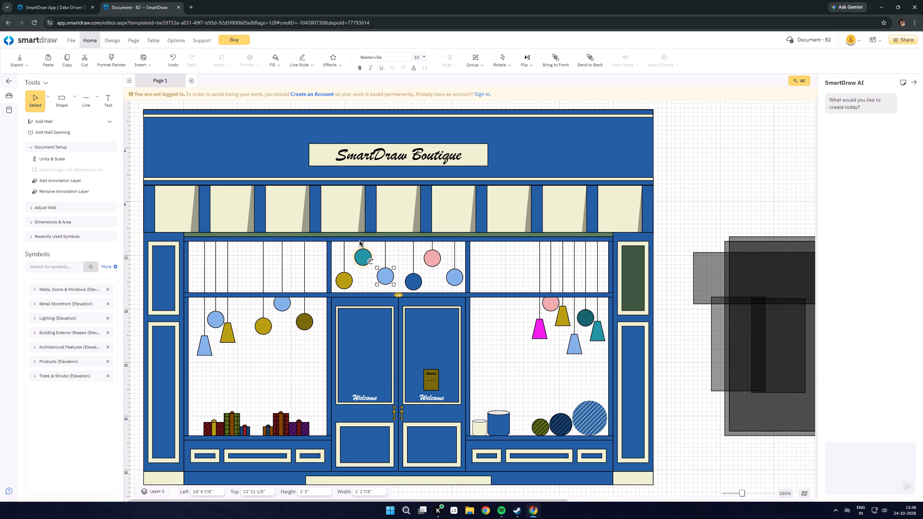
click(276, 67)
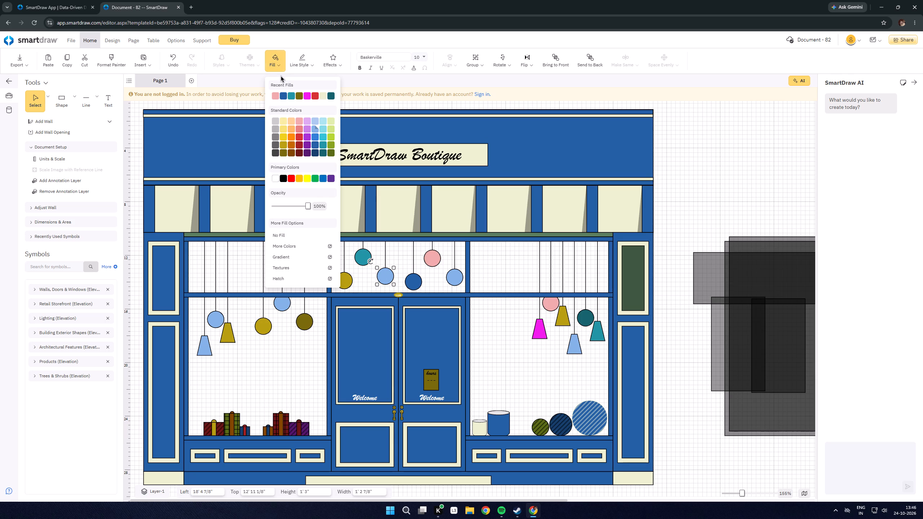
click(331, 153)
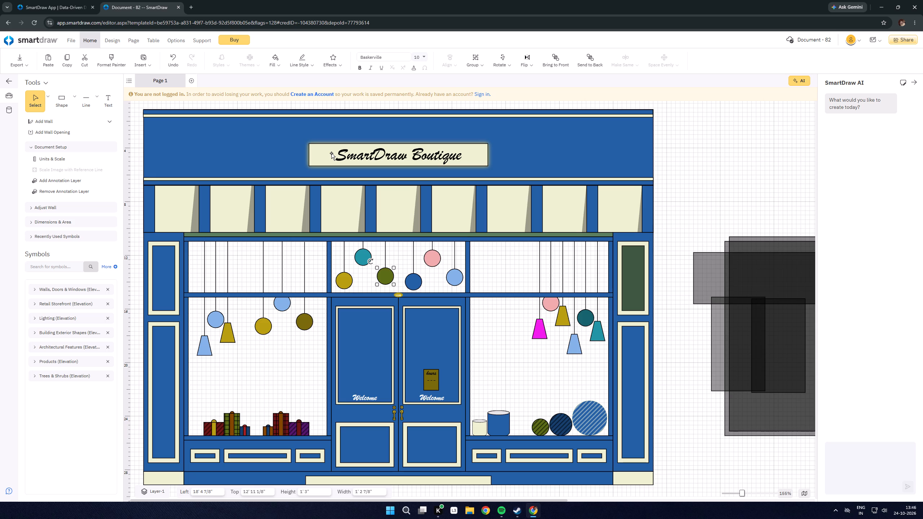
Above the doors, fill the leftmost gold ball pendant with bright yellow and the rightmost light blue ball with magenta.
click(337, 281)
click(275, 60)
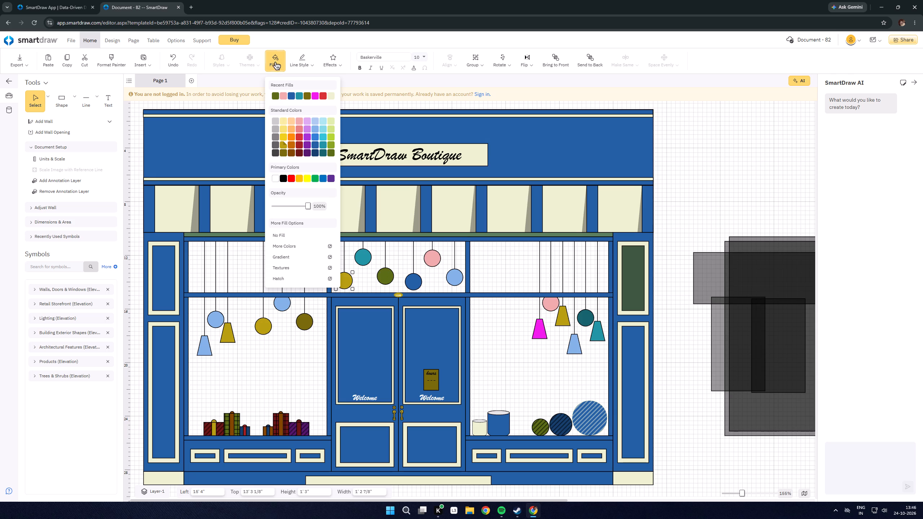
click(307, 178)
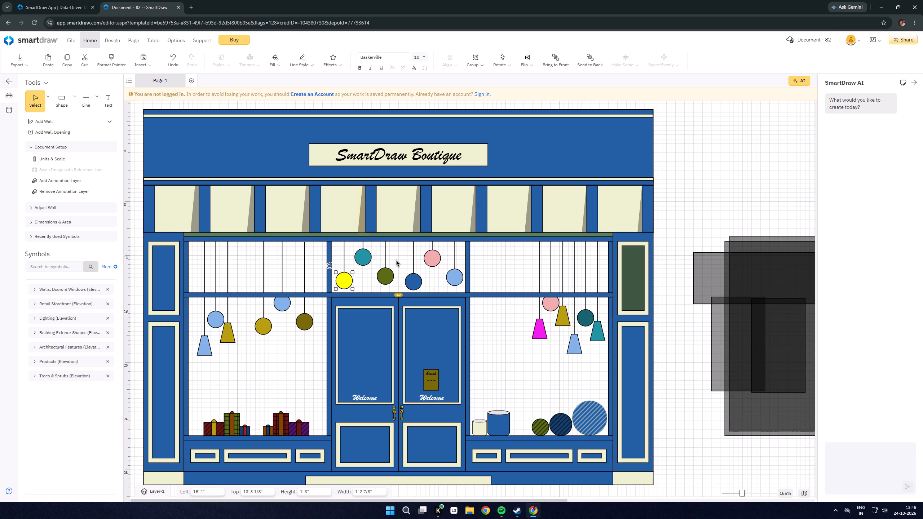
click(453, 278)
click(277, 67)
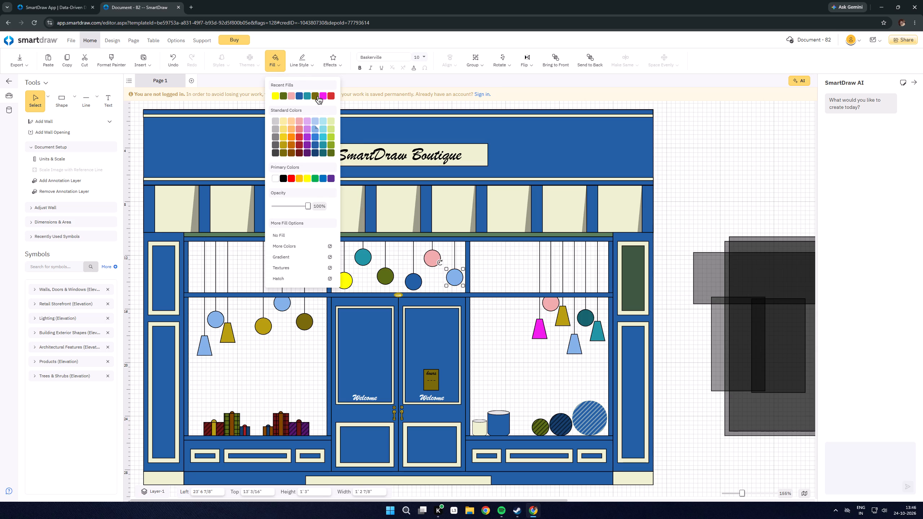
click(324, 98)
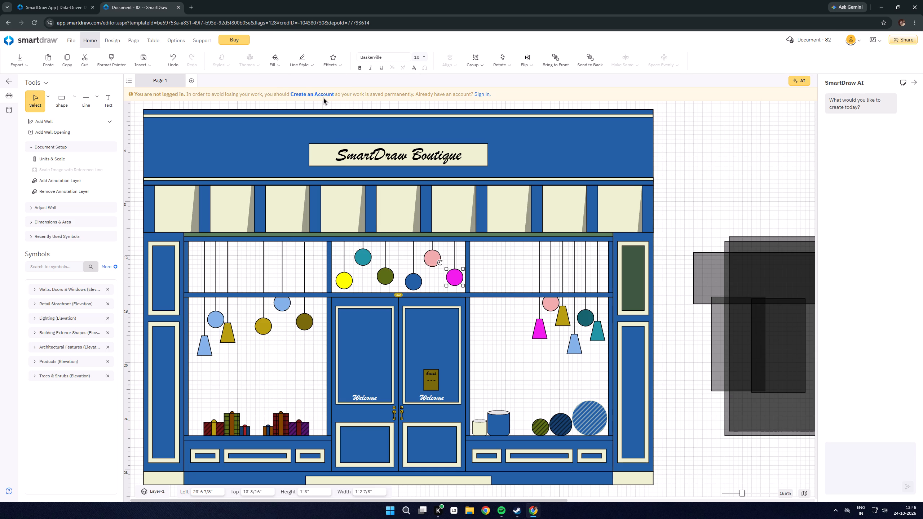
In the left display window, fill the light blue cone-shaped pendant with the recent blue.
click(202, 350)
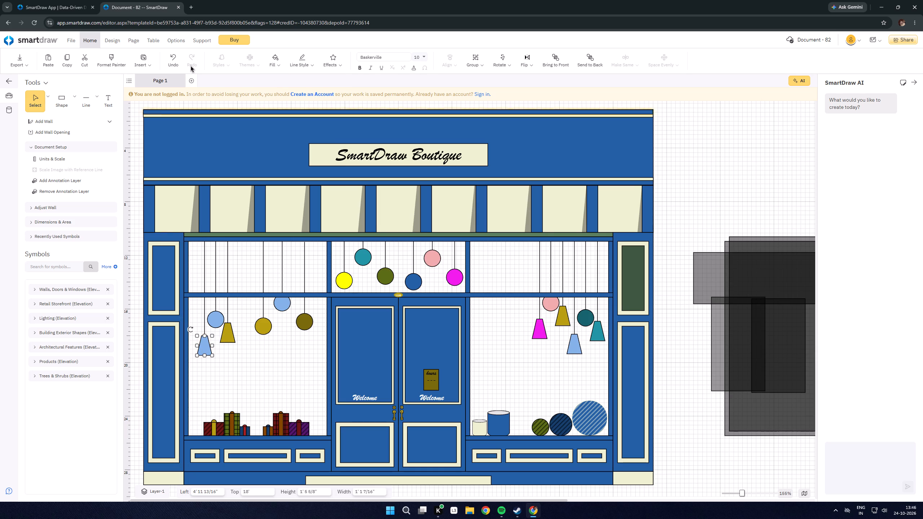
click(278, 65)
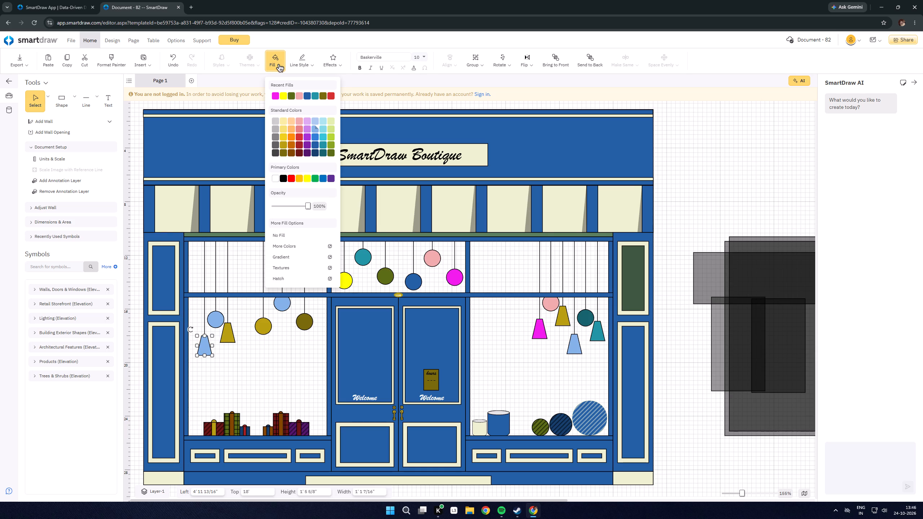
click(310, 95)
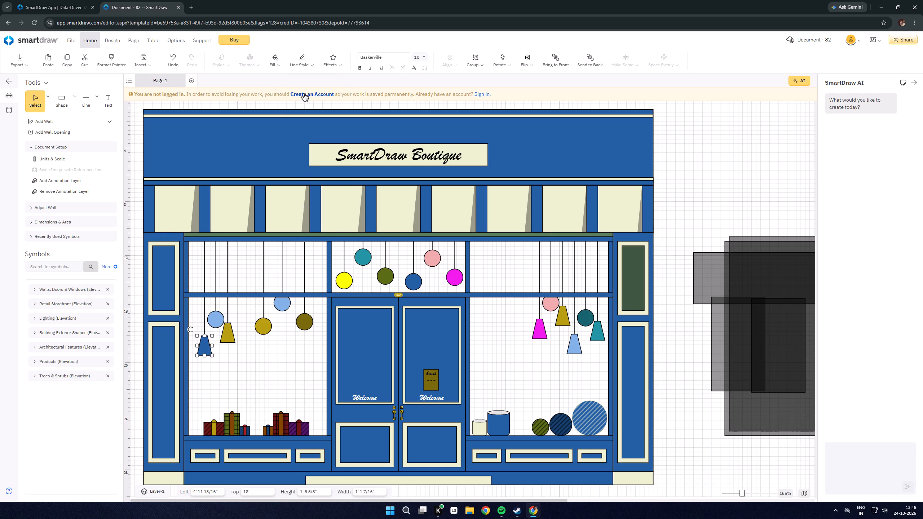
In the left display window, fill the gold cone-shaped pendant with pale yellow.
click(229, 331)
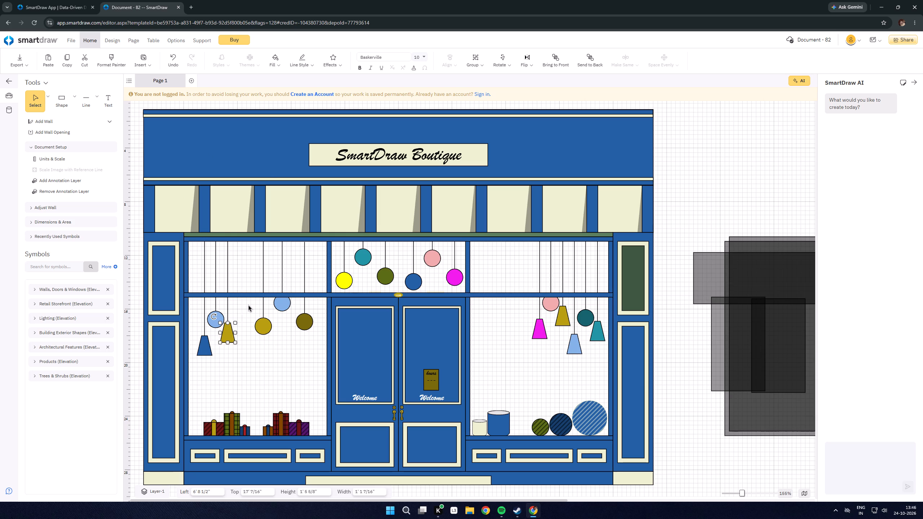
click(276, 61)
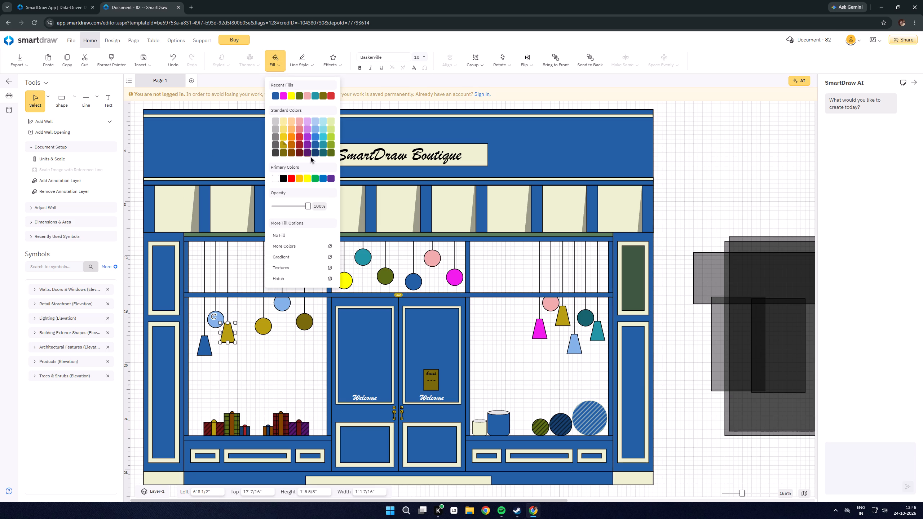
click(283, 121)
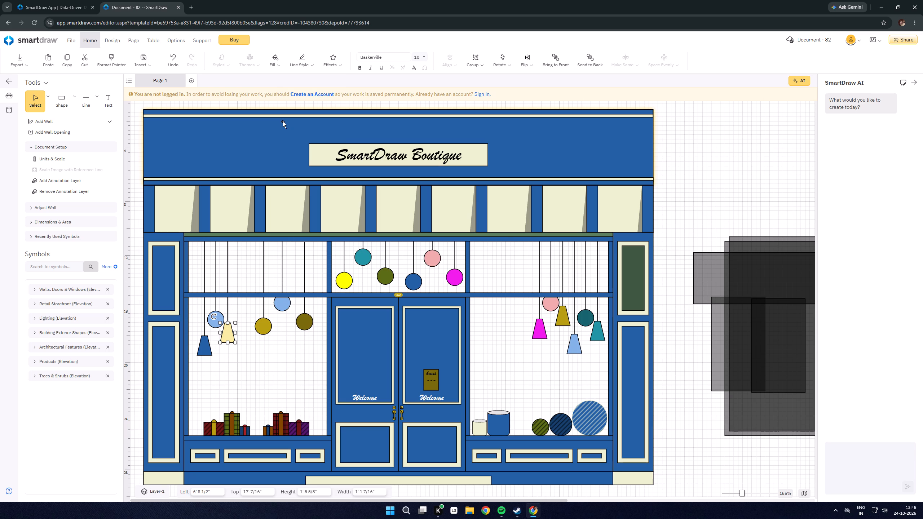
Create the custom off-white fill rgb(238, 235, 218) and apply it to the dark olive ball pendant in the left display window.
click(271, 348)
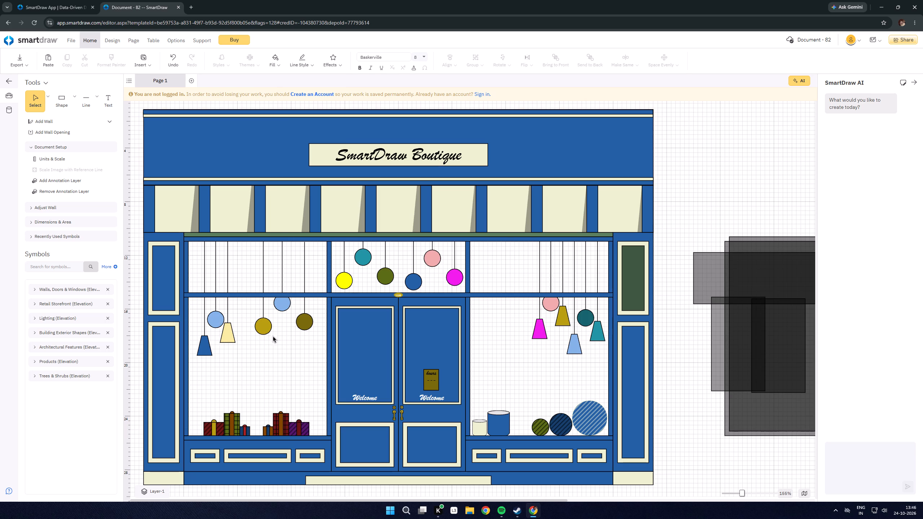
click(273, 61)
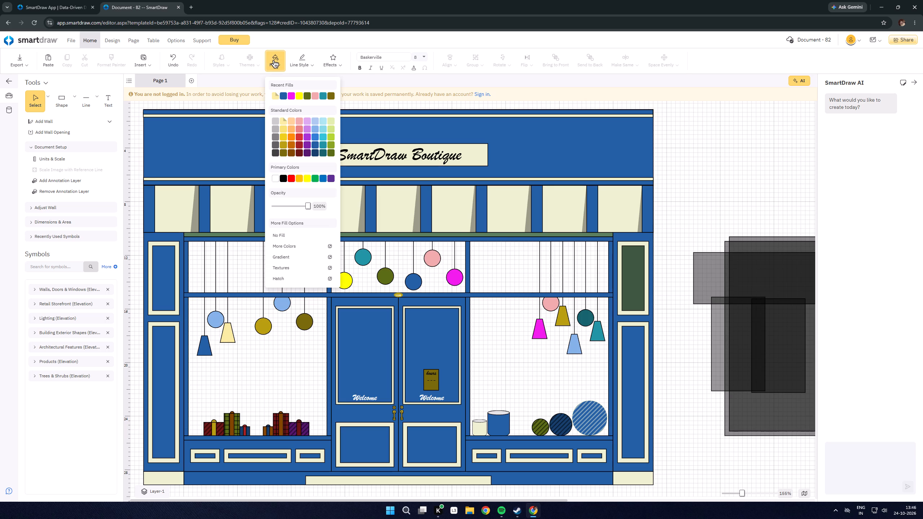
click(288, 245)
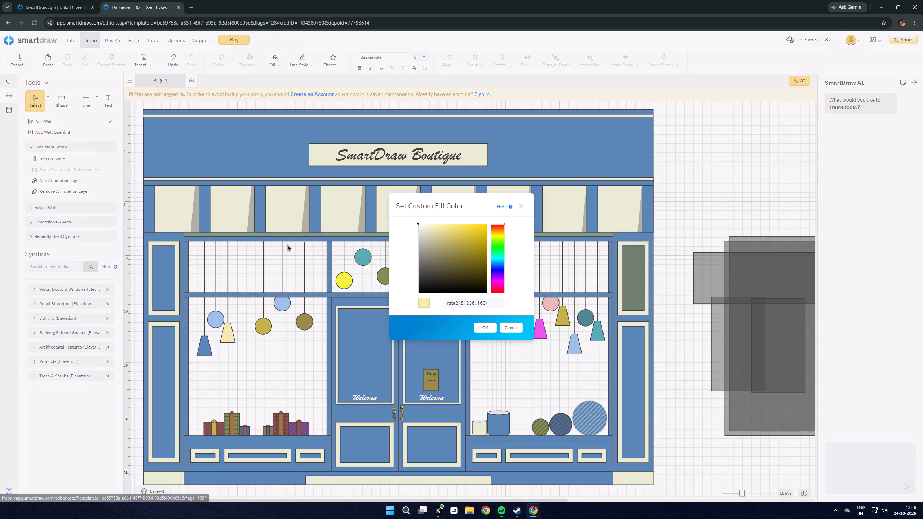
click(421, 226)
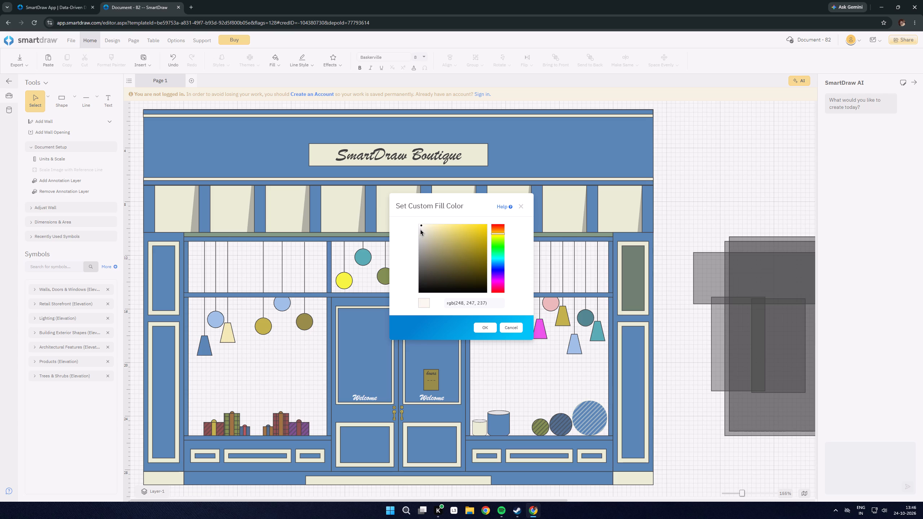
click(420, 229)
click(424, 229)
click(424, 229)
click(482, 328)
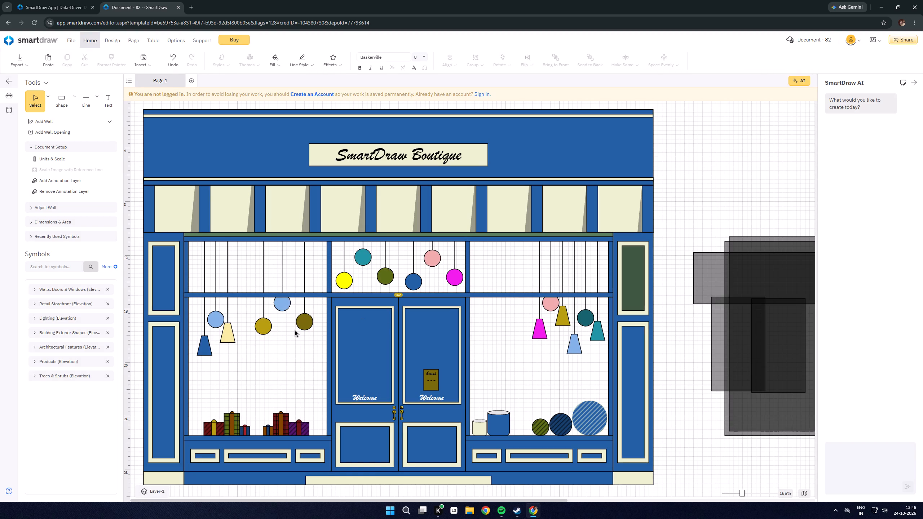
click(305, 324)
click(280, 59)
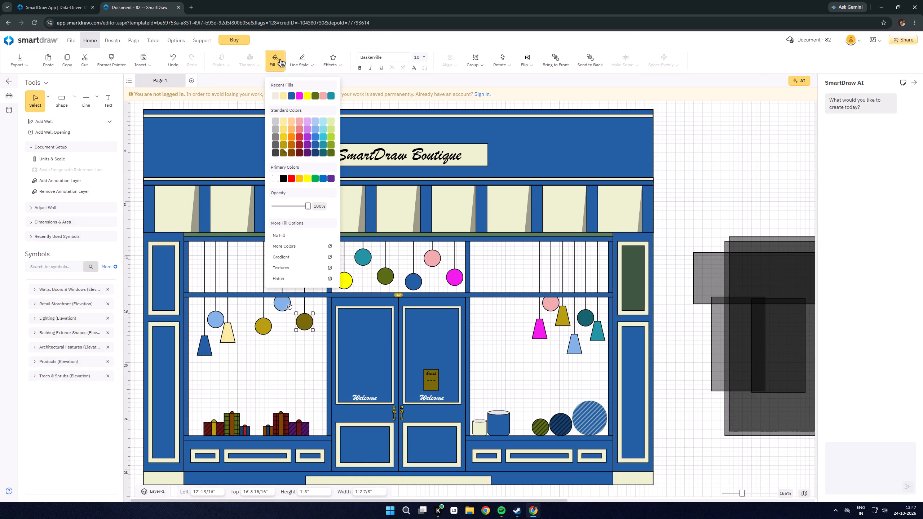
click(276, 95)
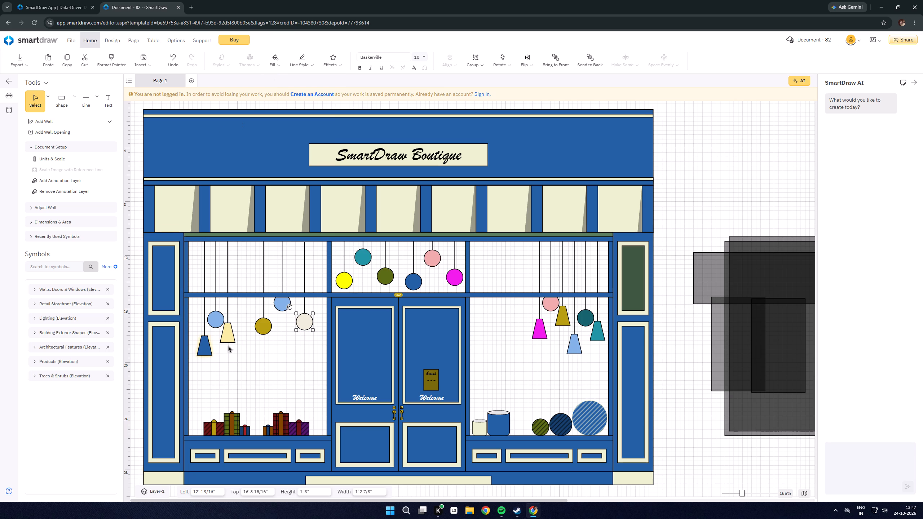
In the left display window, fill the tall dark red gift box with the custom off-white and the tall green one with light cyan.
click(273, 415)
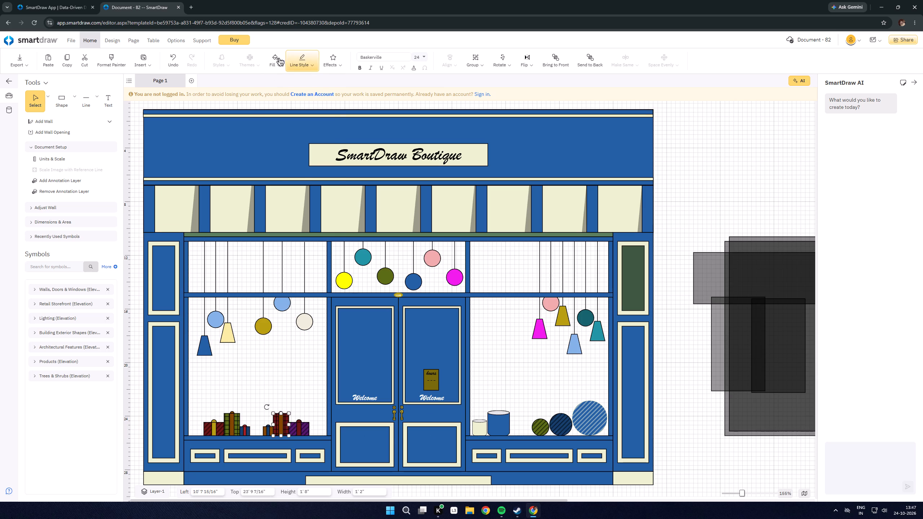
click(279, 59)
click(278, 97)
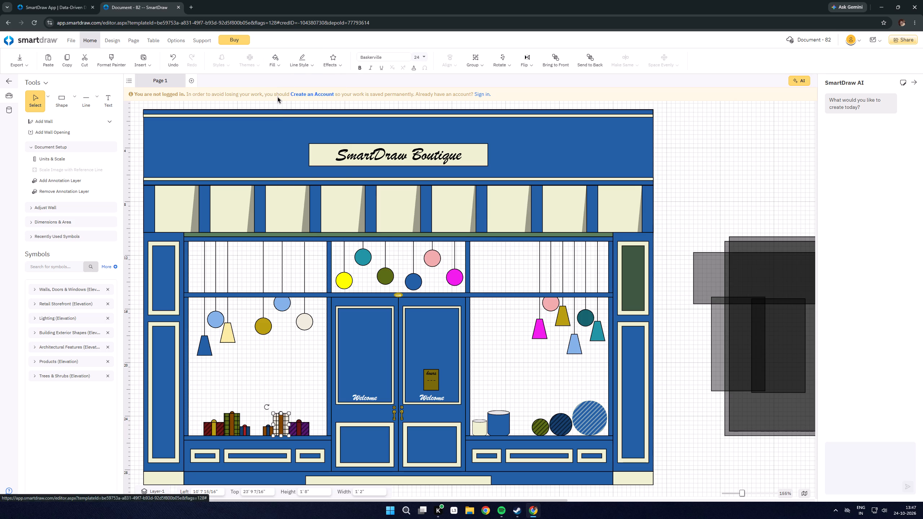
click(224, 413)
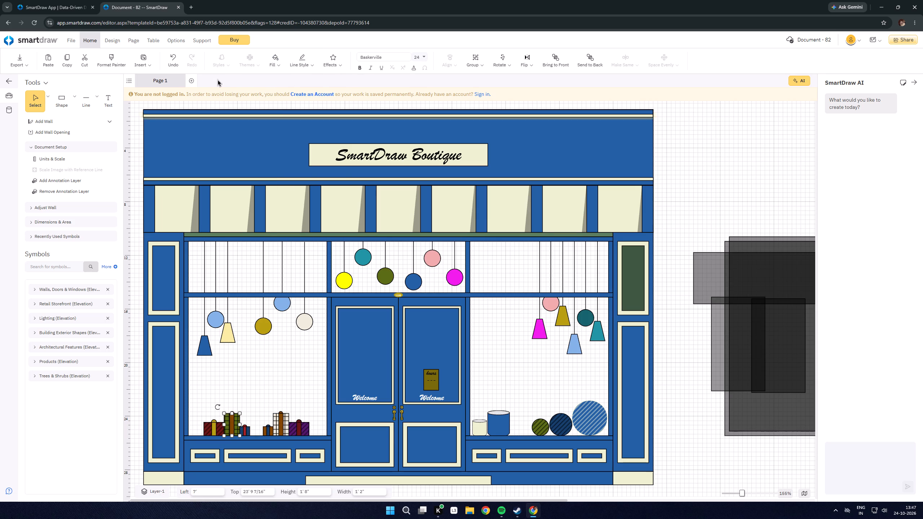
click(275, 57)
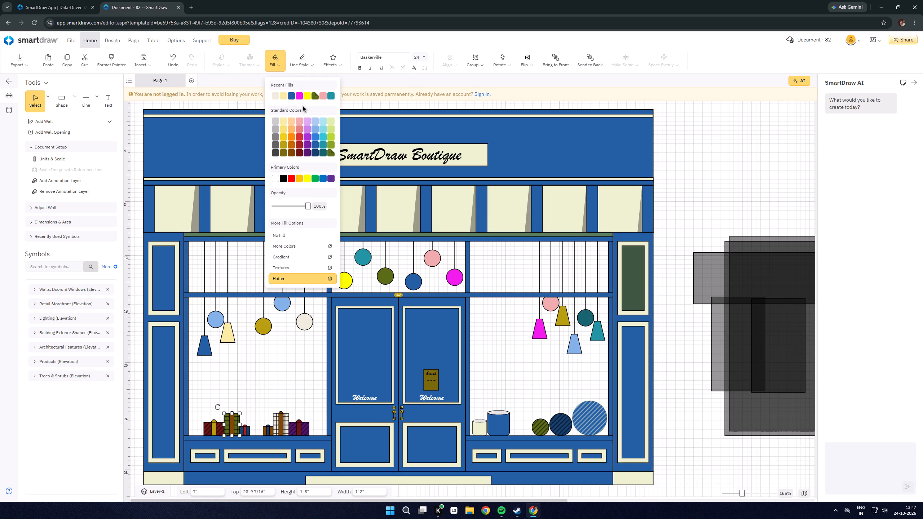
click(323, 132)
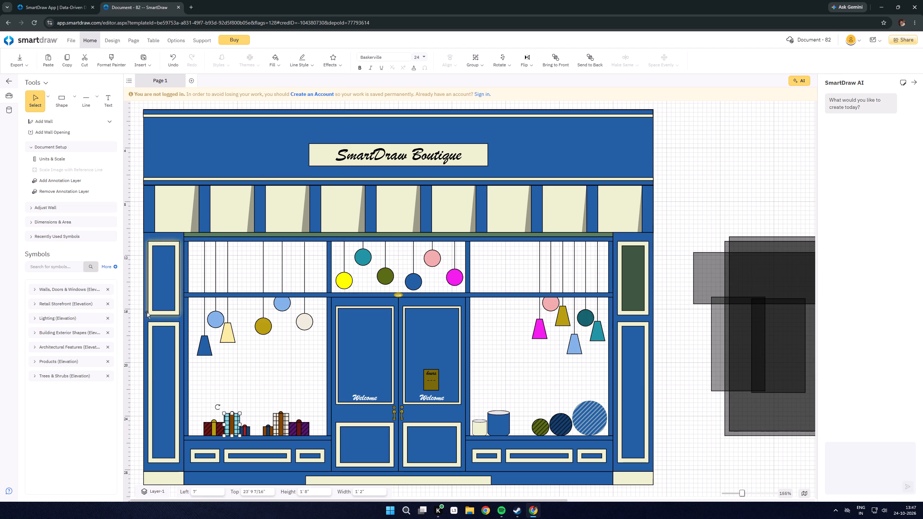
In the left display window, fill the wide dark red gift box with light orange and the wide purple one with light blue.
click(202, 422)
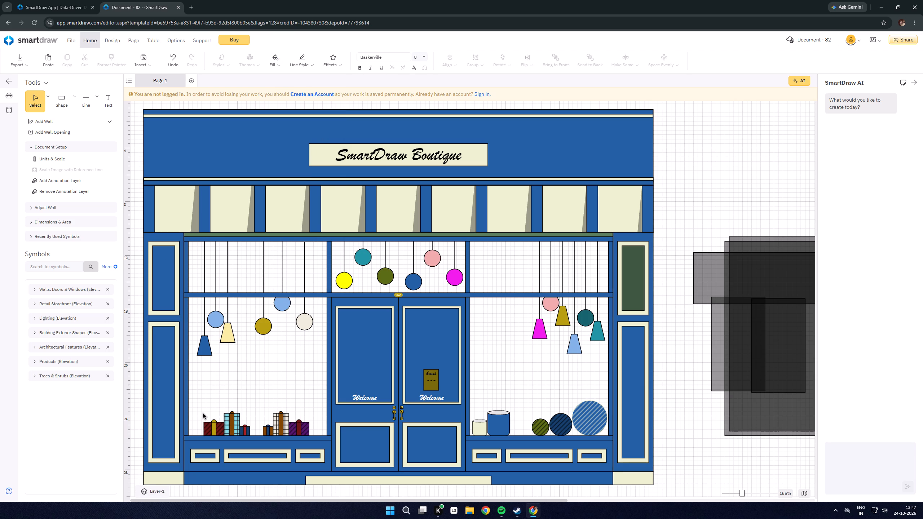
click(205, 423)
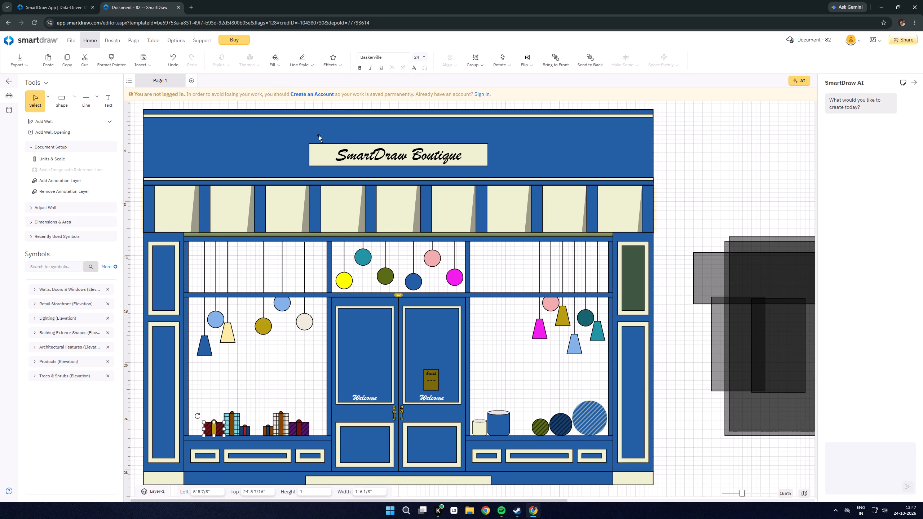
click(281, 62)
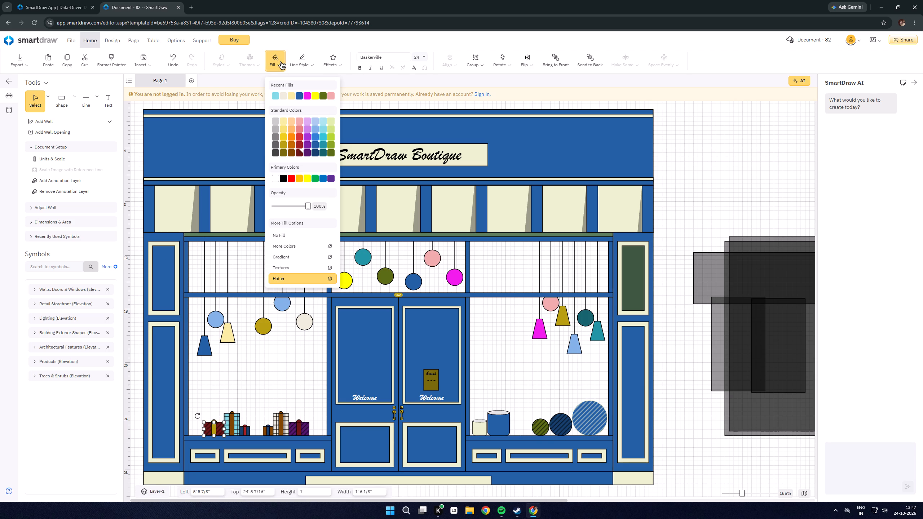
click(292, 122)
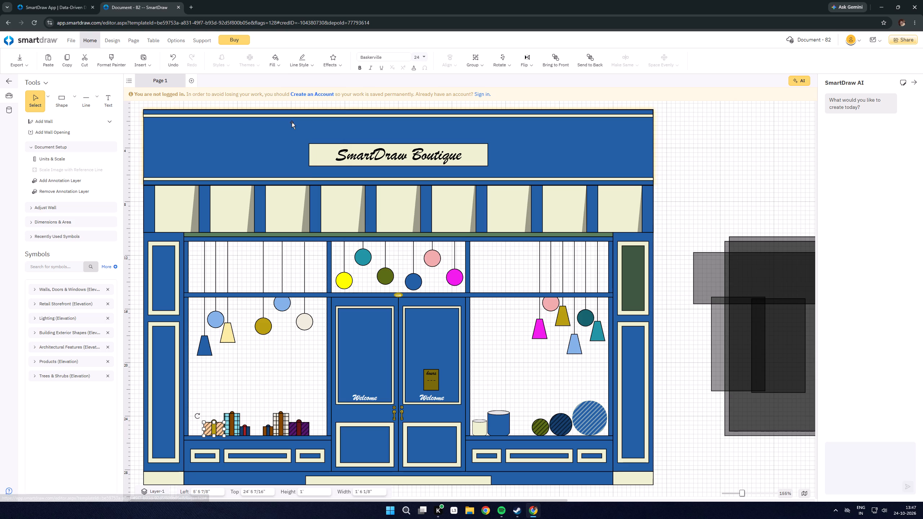
click(309, 422)
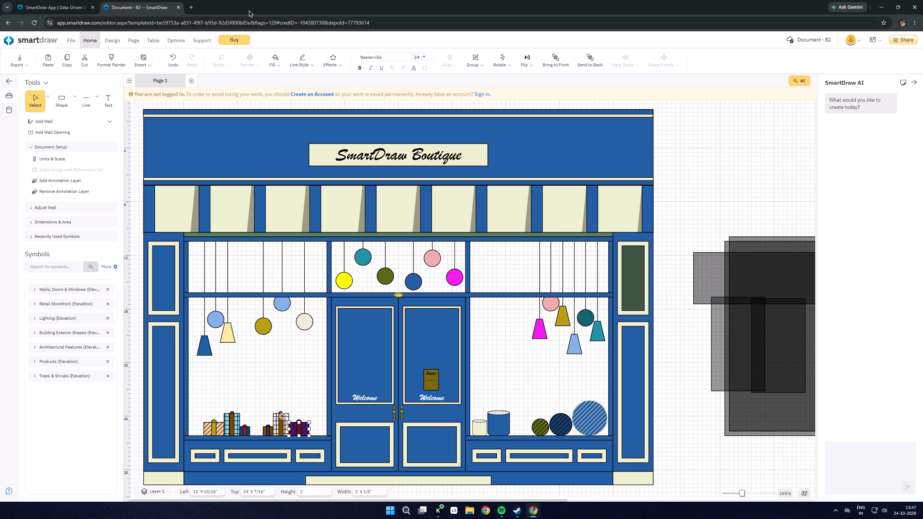
click(279, 59)
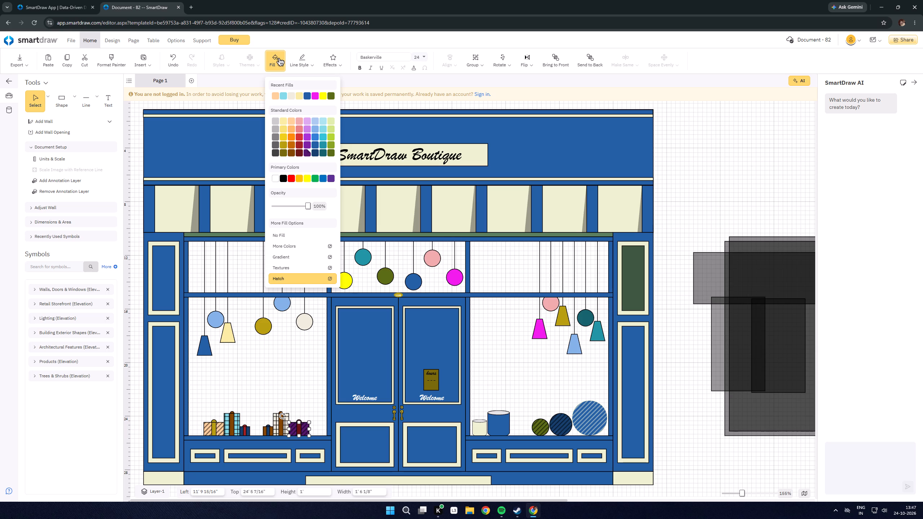
click(315, 120)
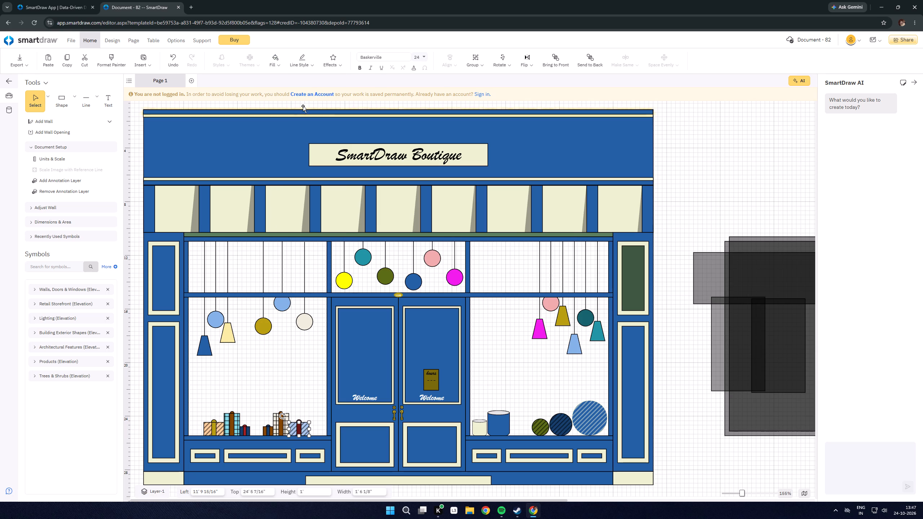
Set the page background to the recent custom off-white.
right_click(727, 156)
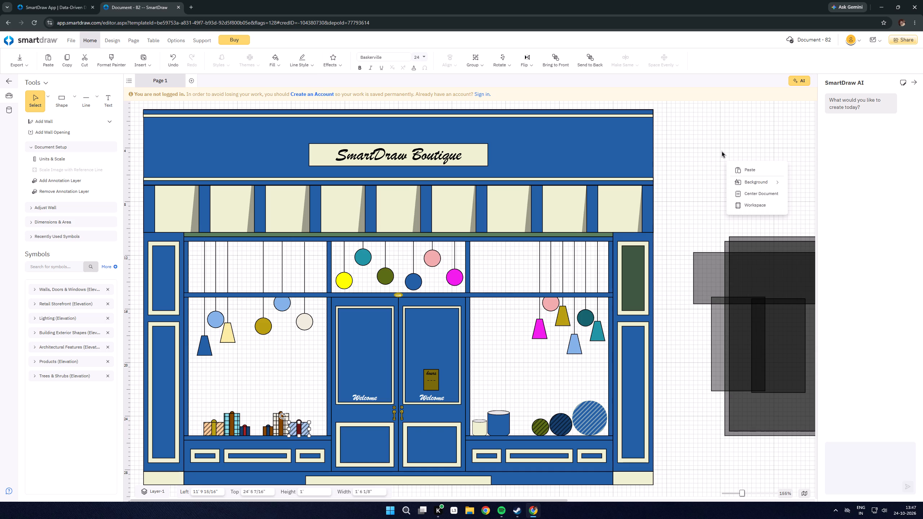
click(746, 181)
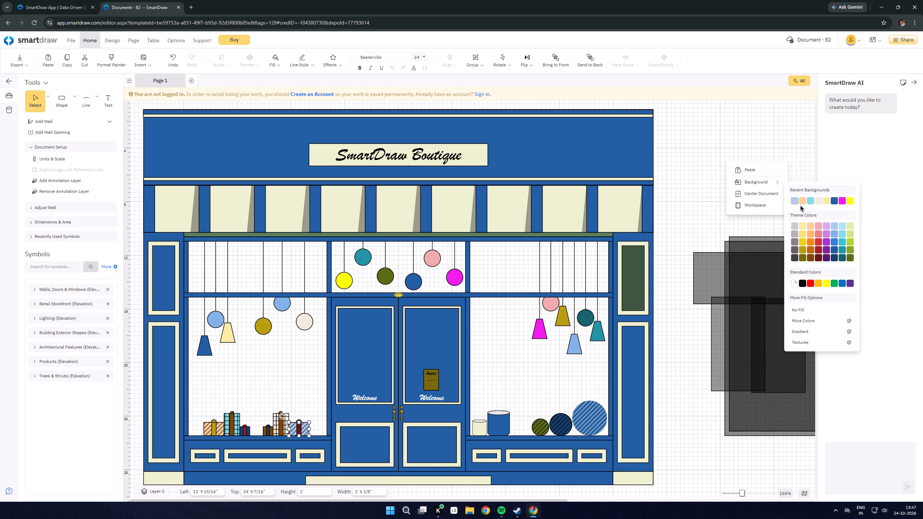
click(821, 202)
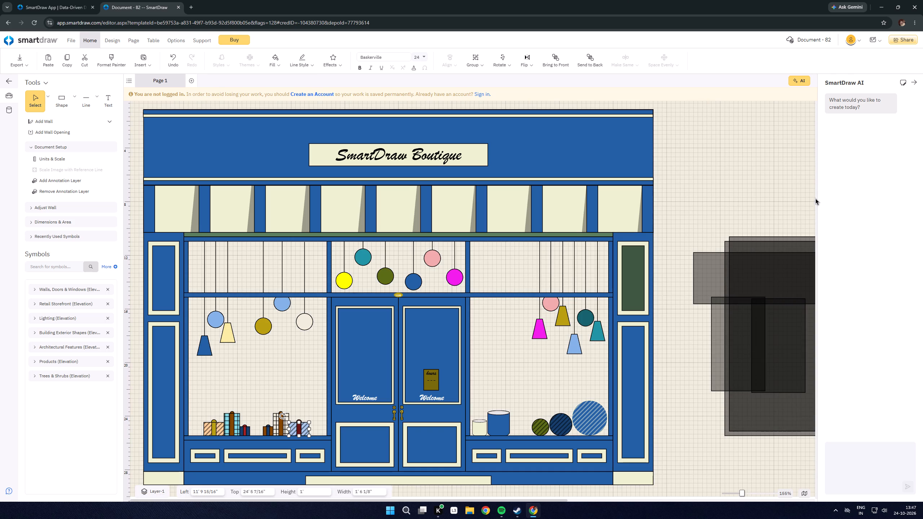
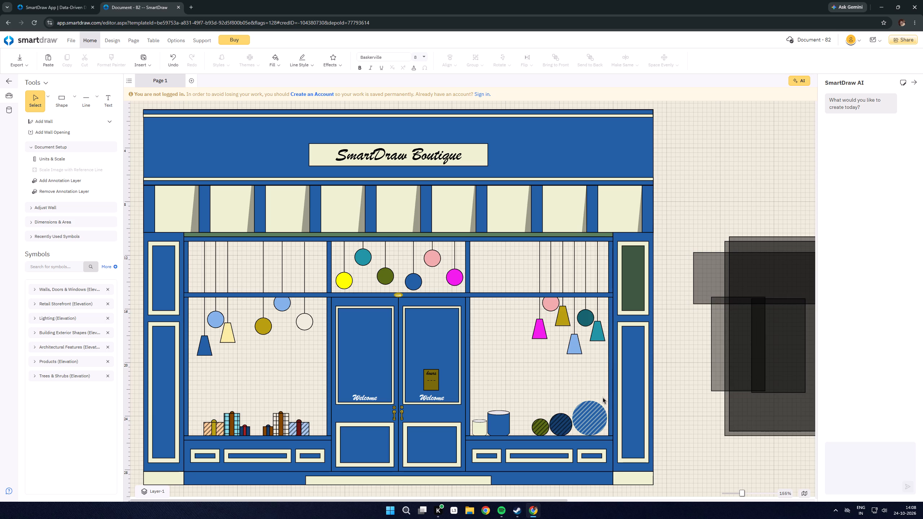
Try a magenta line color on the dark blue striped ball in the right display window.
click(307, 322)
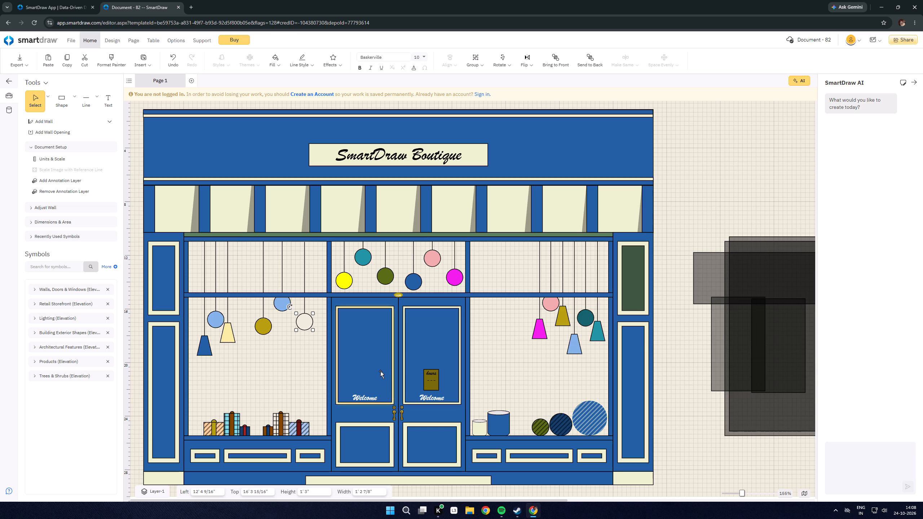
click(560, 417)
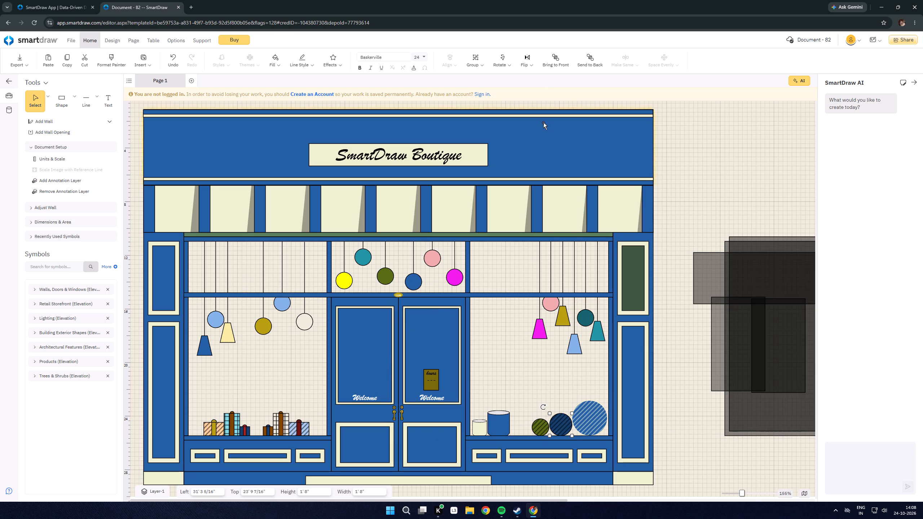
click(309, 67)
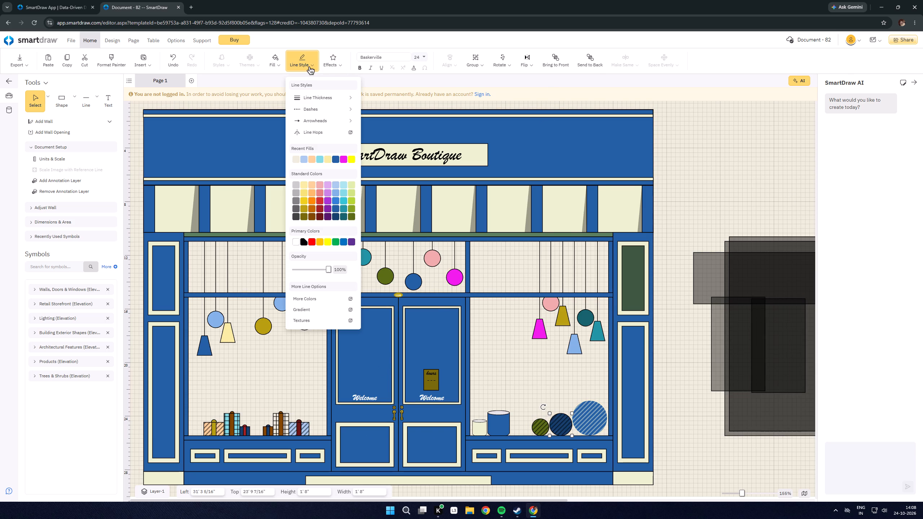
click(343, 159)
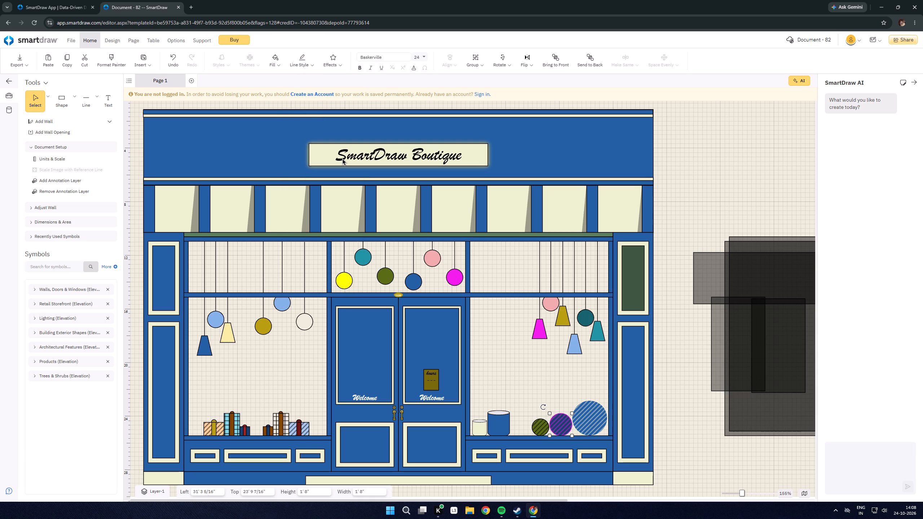
In the right display window, set the dark blue striped ball's line color to yellow and the olive striped ball's to light cyan.
click(296, 65)
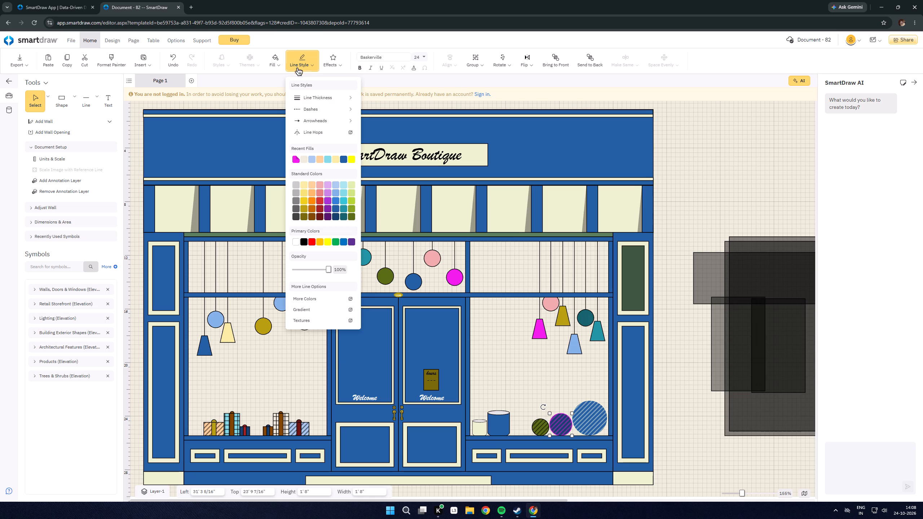
click(352, 160)
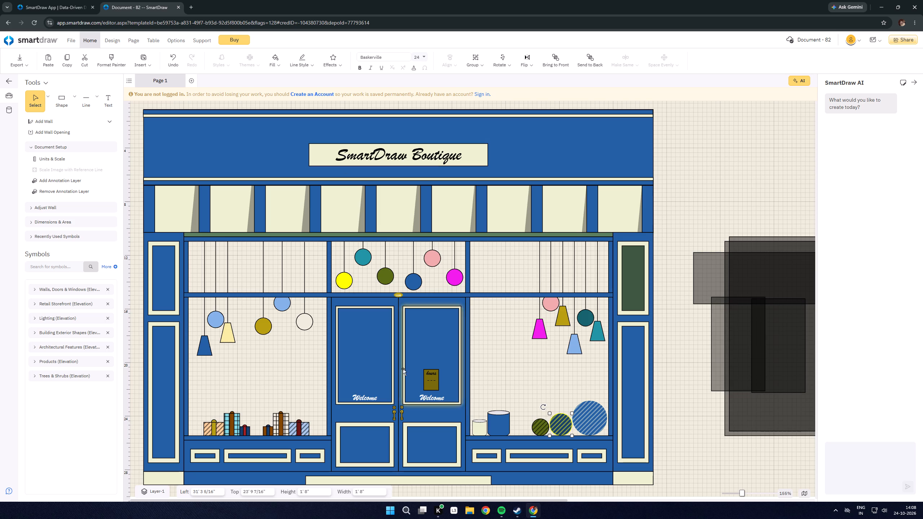
click(538, 425)
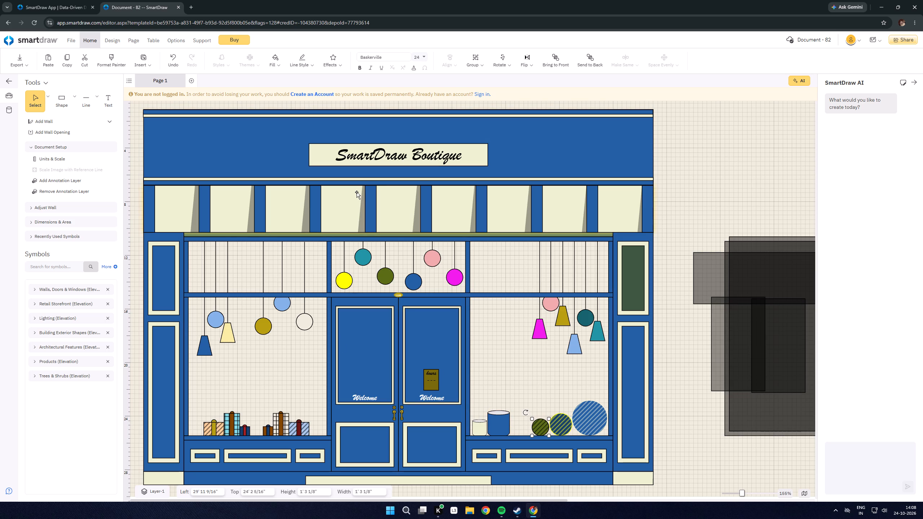
click(296, 56)
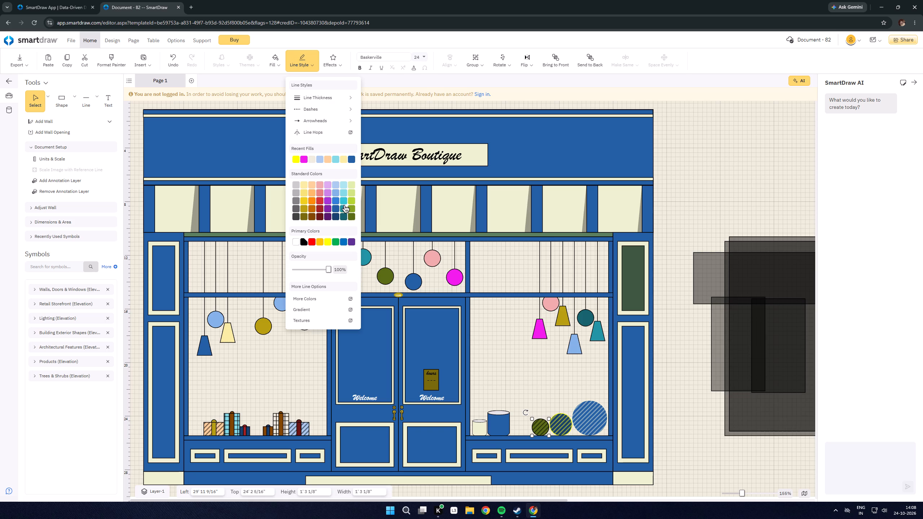
click(345, 183)
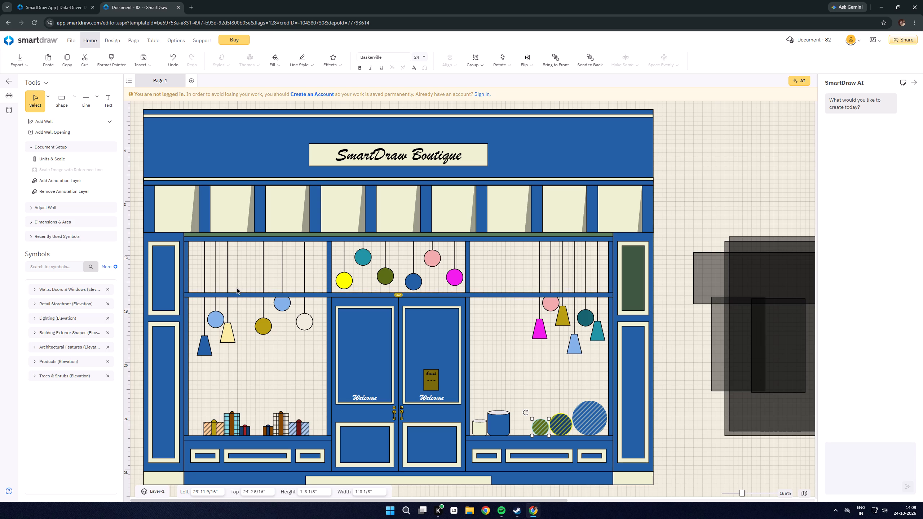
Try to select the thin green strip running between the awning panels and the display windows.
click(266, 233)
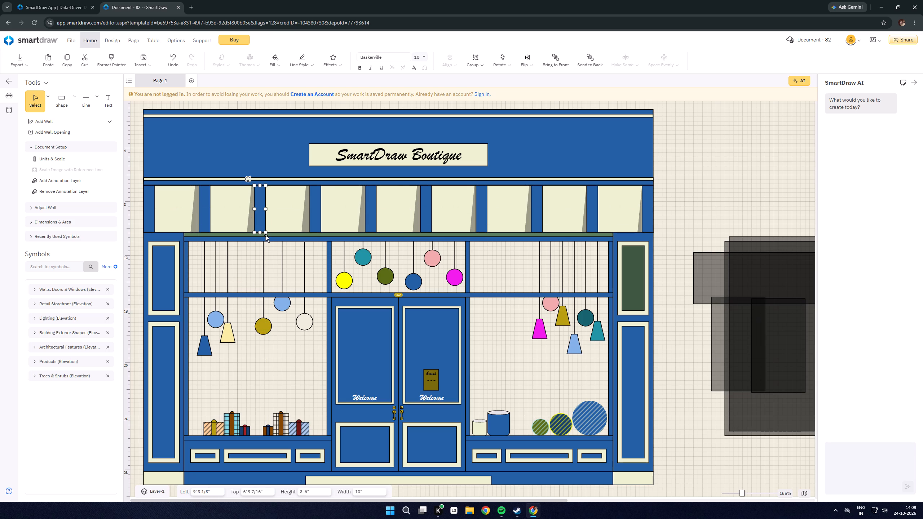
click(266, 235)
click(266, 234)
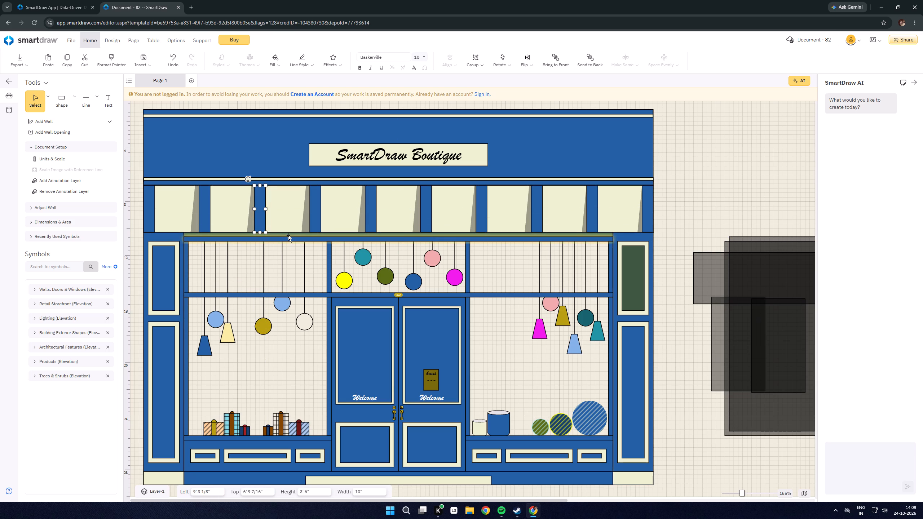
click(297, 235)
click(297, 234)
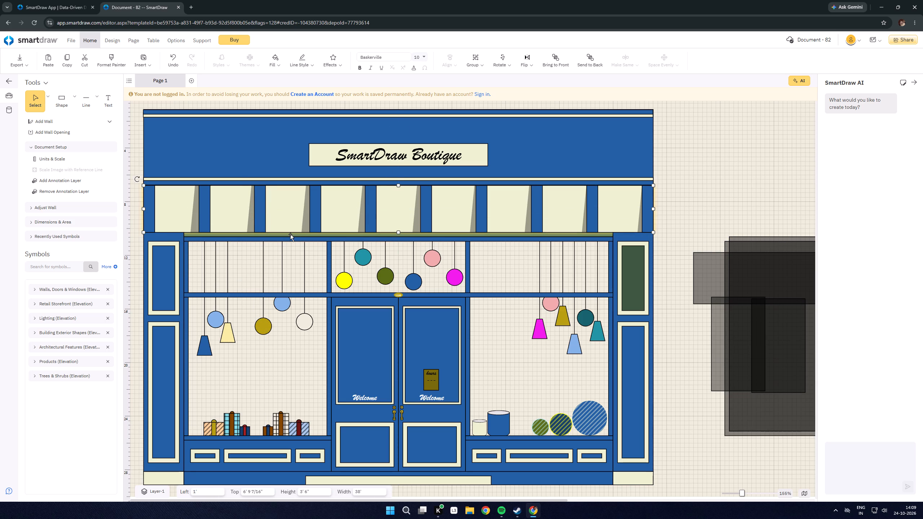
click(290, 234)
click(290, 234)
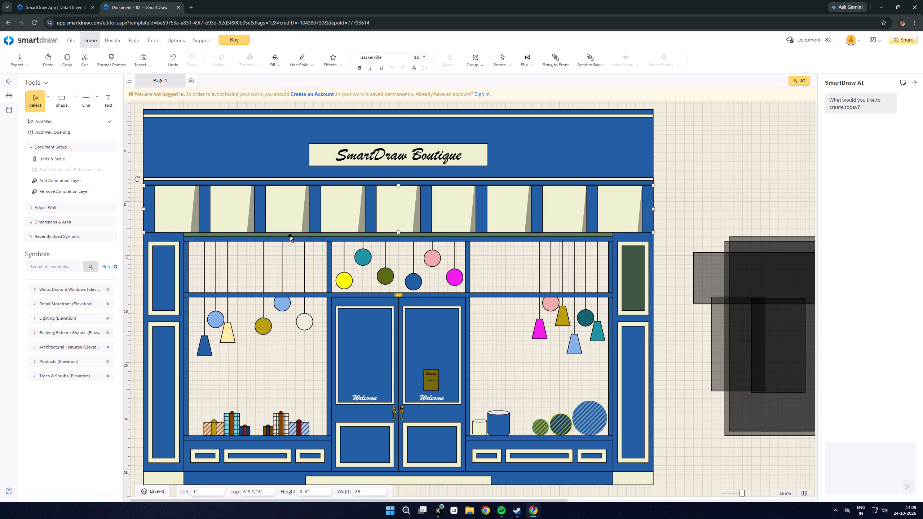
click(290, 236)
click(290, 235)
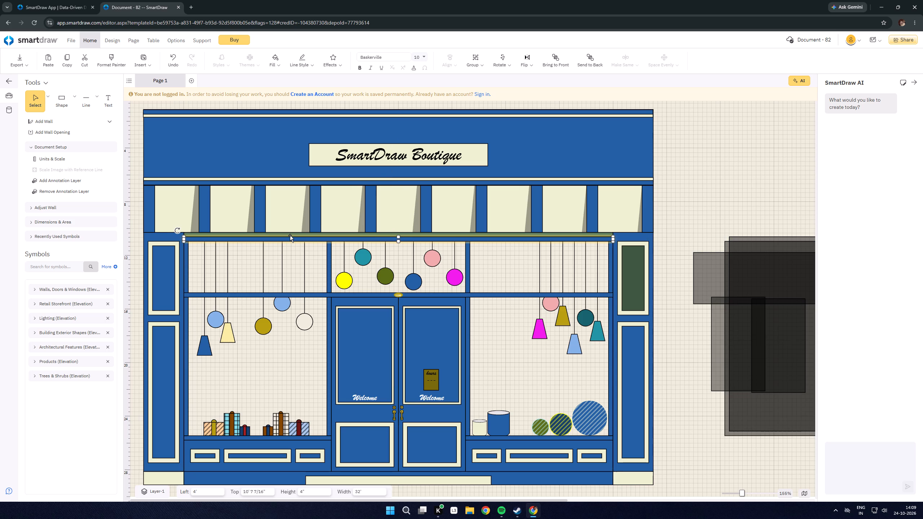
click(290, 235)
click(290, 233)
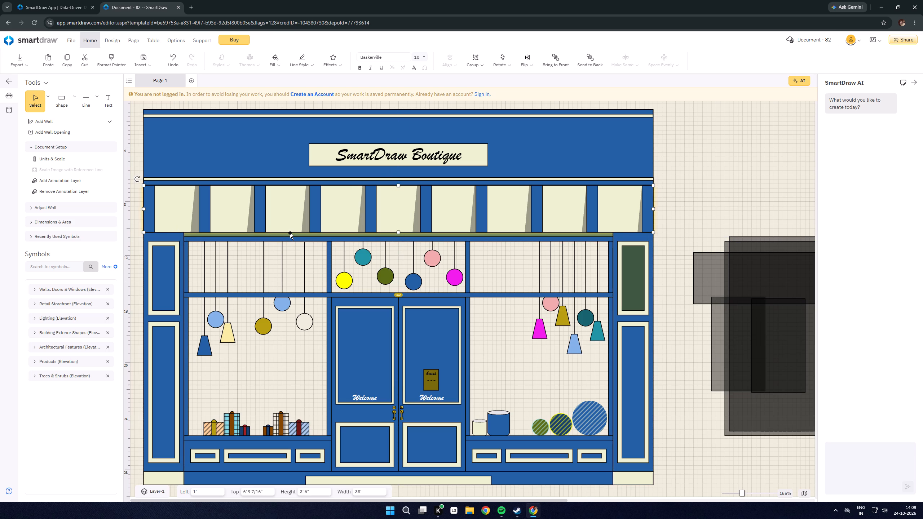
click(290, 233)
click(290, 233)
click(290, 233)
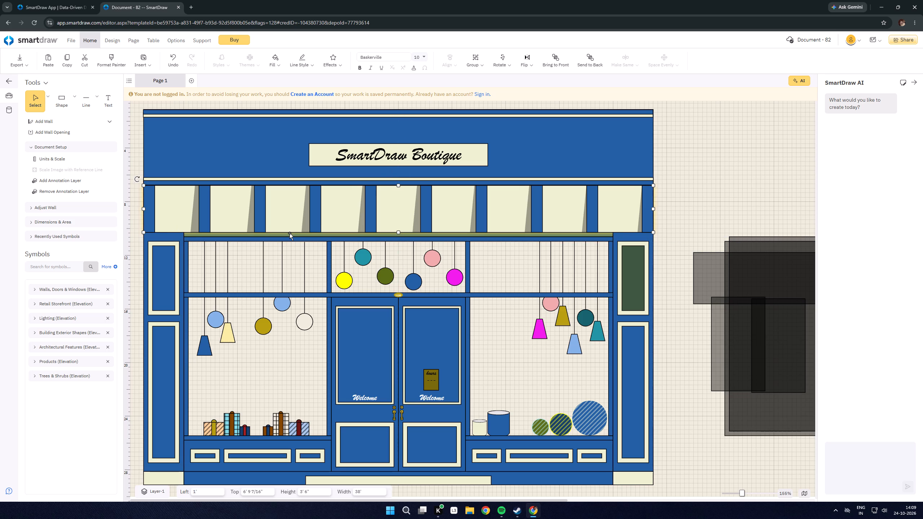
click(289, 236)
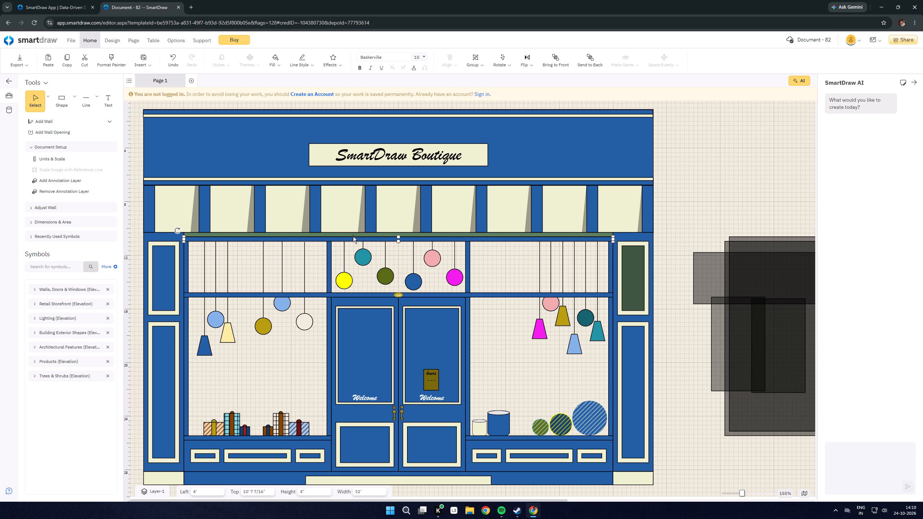
In the left display window, fill the light blue ball pendant nearest the door with dark orange and the off-white one with medium blue.
click(278, 304)
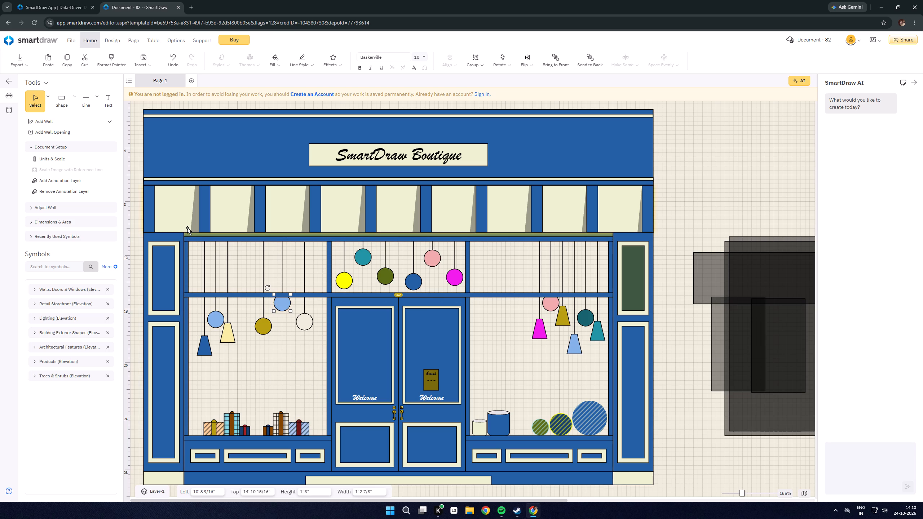
click(276, 65)
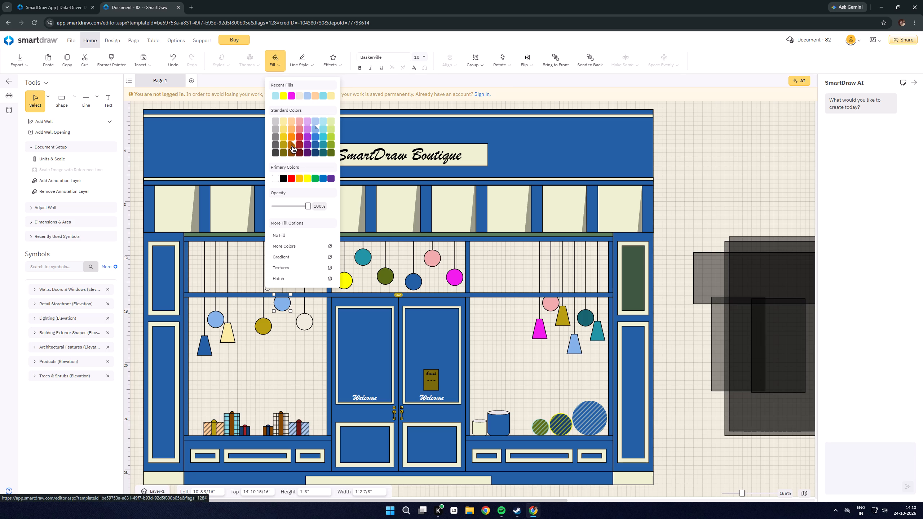
click(292, 146)
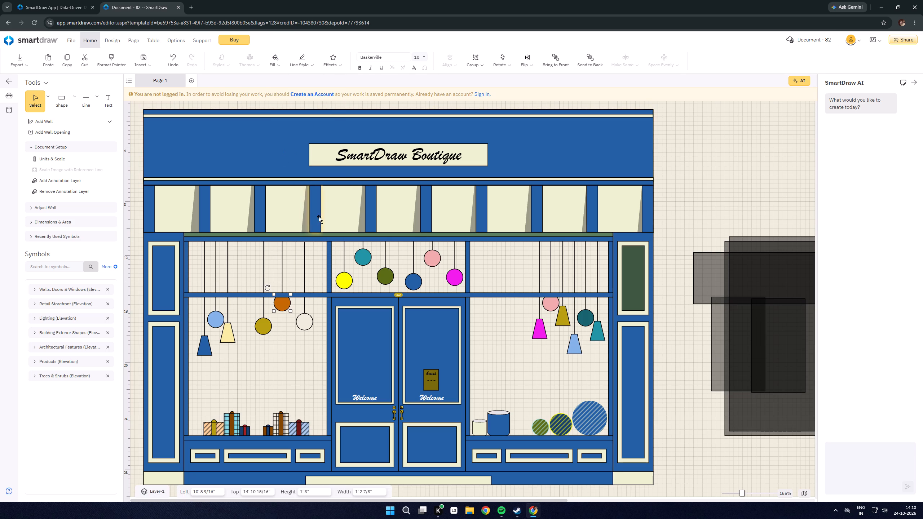
click(305, 326)
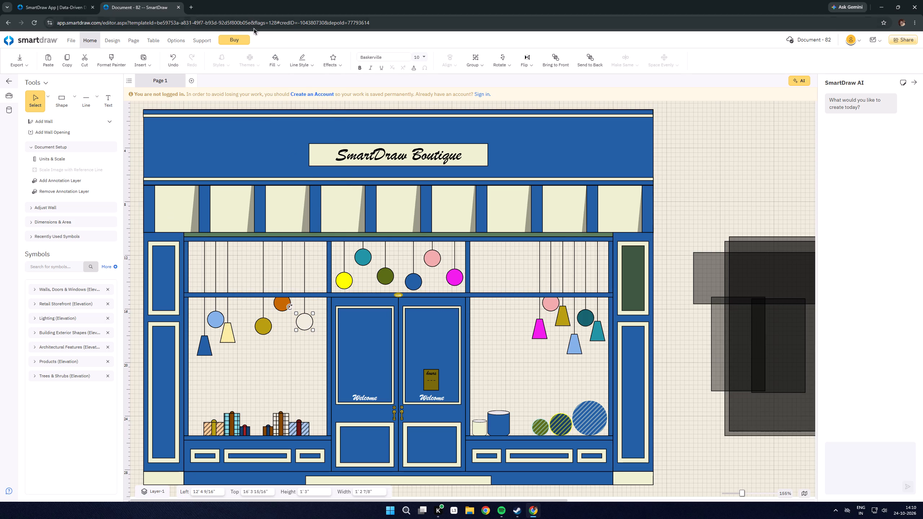
click(273, 62)
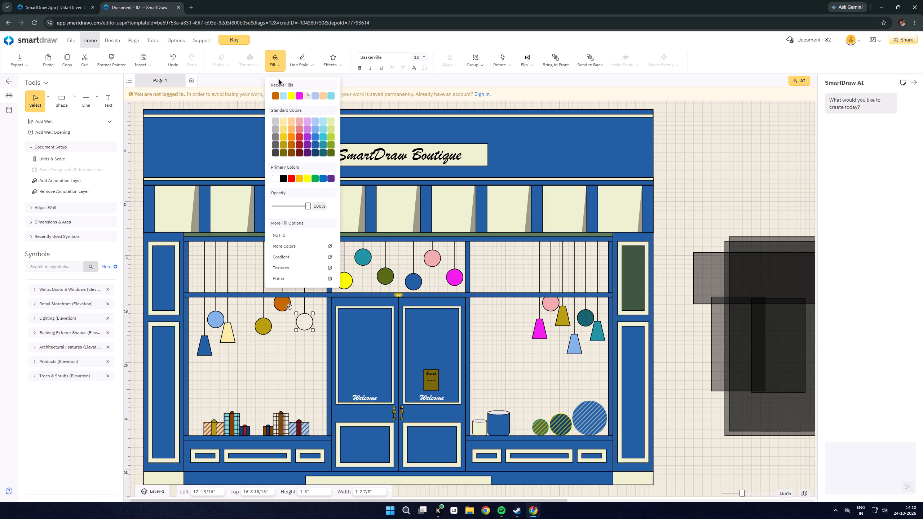
click(313, 137)
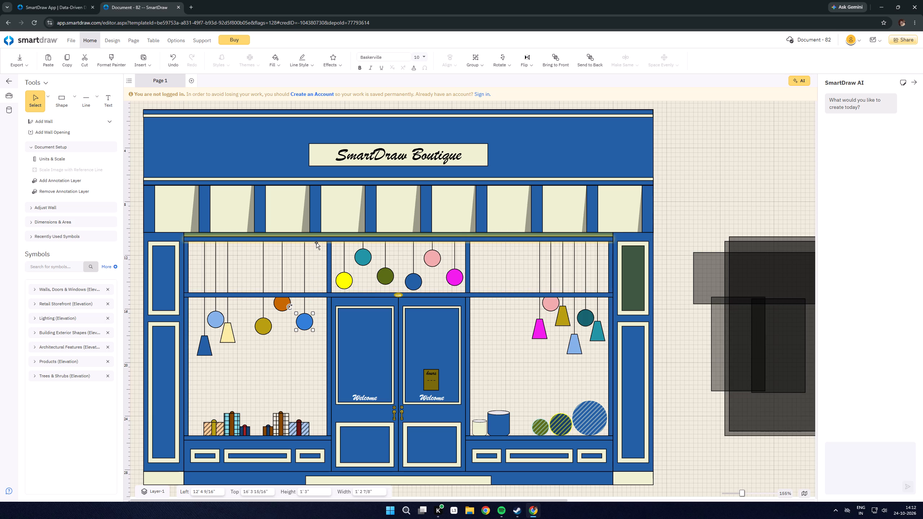
Fill the remaining light blue ball pendant in the left display window with bright orange.
click(212, 312)
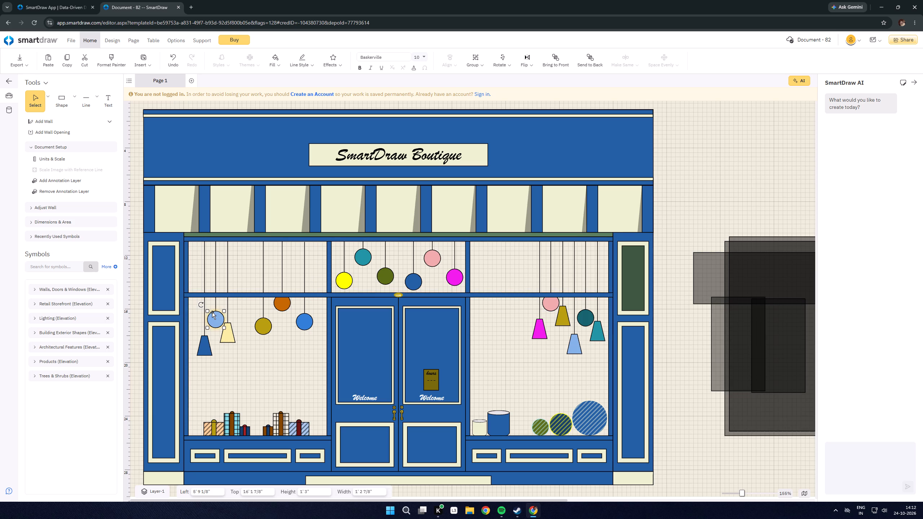
click(282, 58)
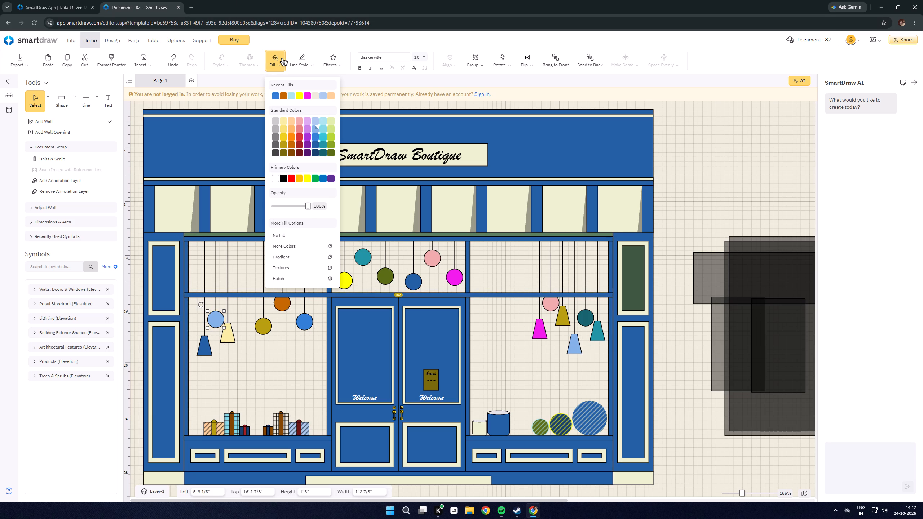
click(291, 136)
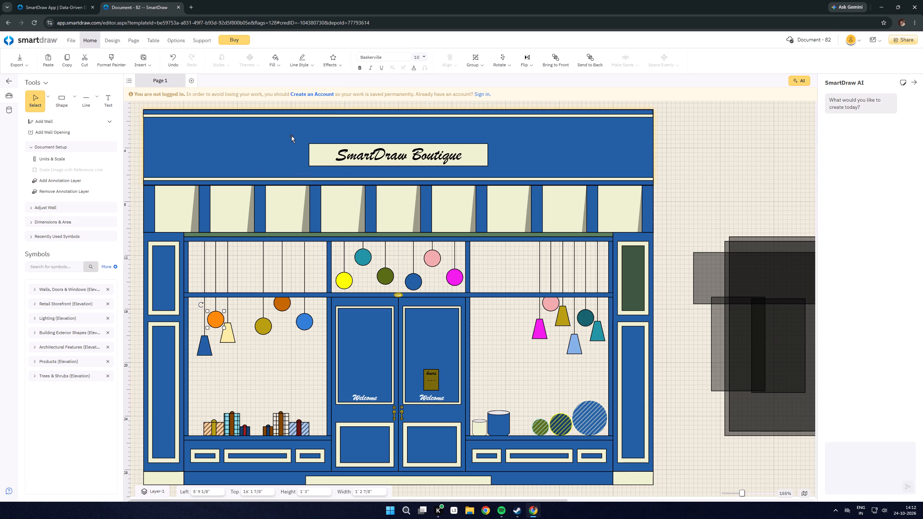